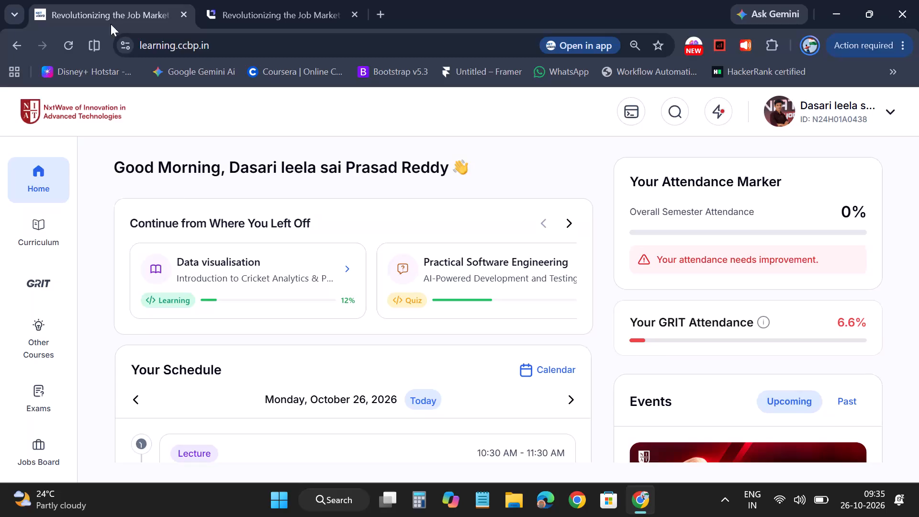
Open the Data visualisation course from the Continue from Where You Left Off section.
scroll(523, 359, "left", 1)
scroll(472, 304, "left", 1)
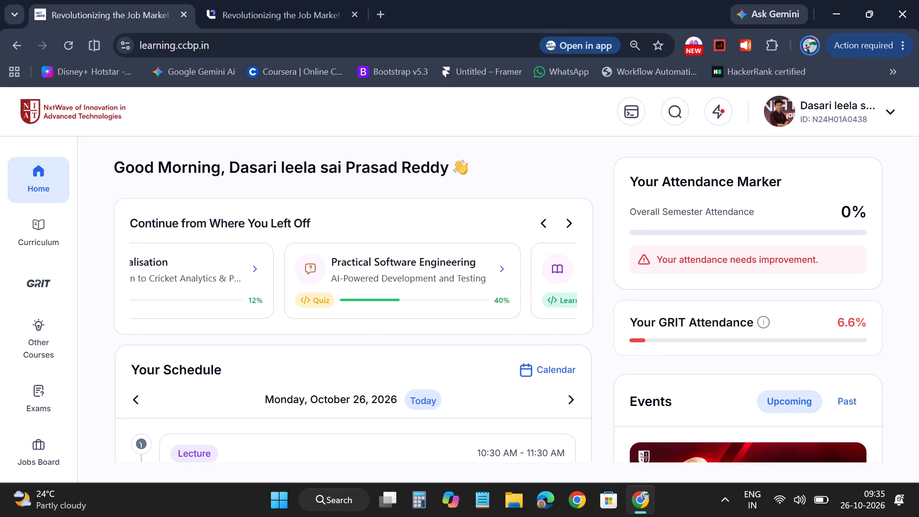
scroll(472, 304, "left", 2)
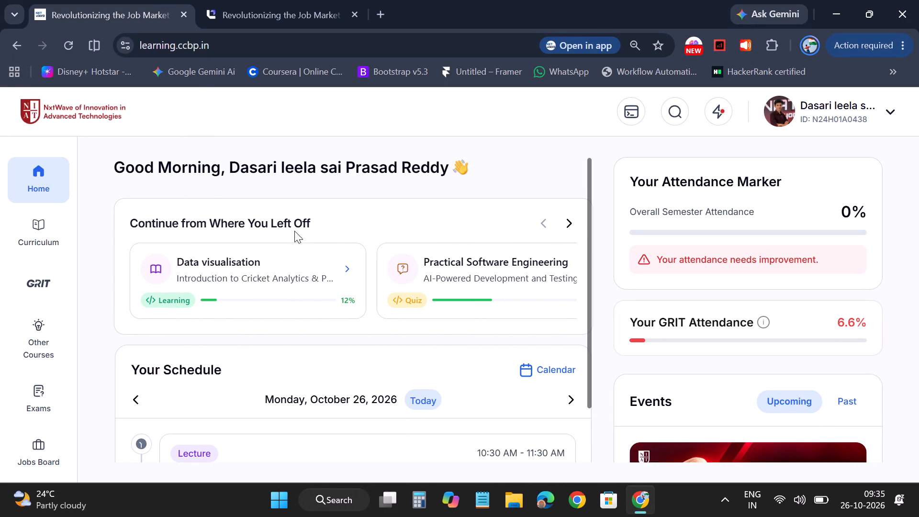
left_click(282, 270)
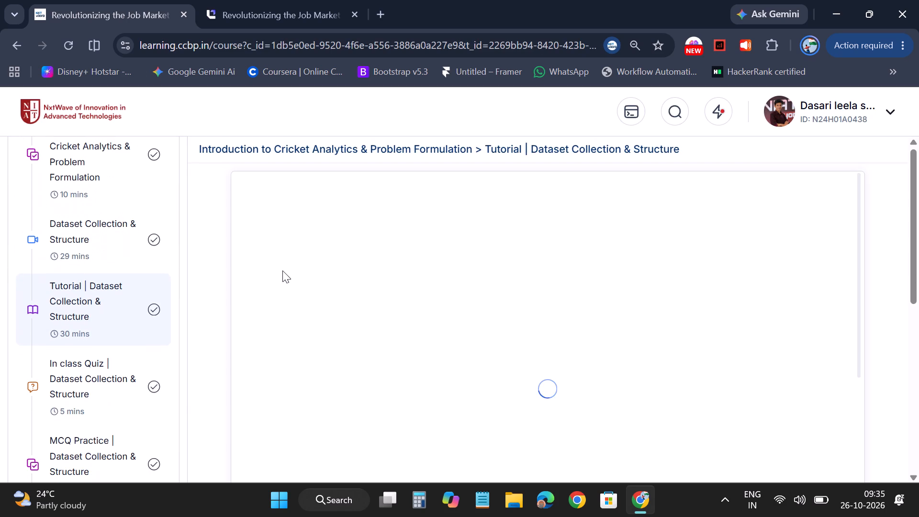
Review the course outline and the beginning of the Dataset Collection & Structure tutorial.
scroll(87, 222, "up", 4)
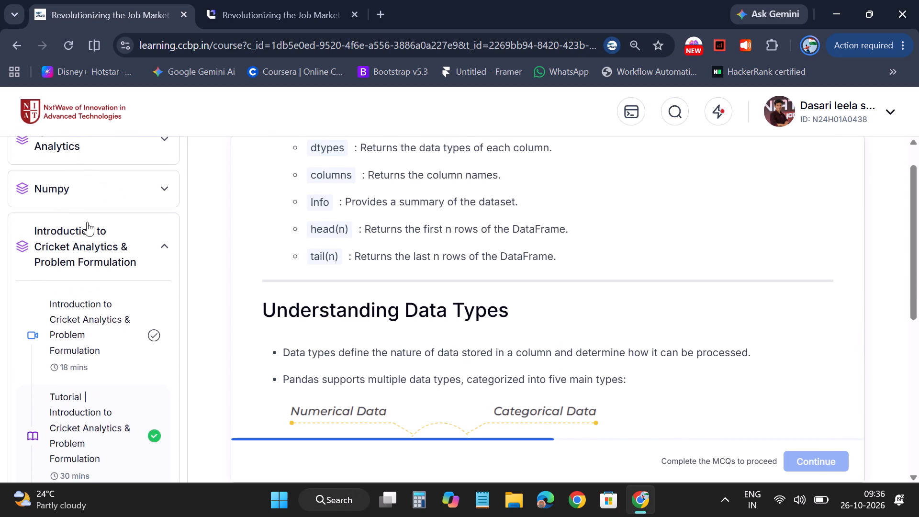
scroll(87, 222, "up", 3)
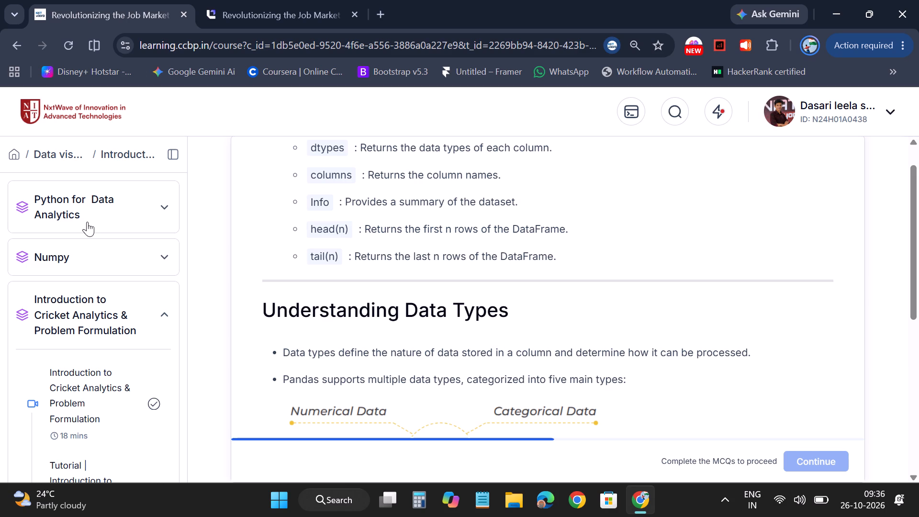
scroll(101, 304, "down", 1)
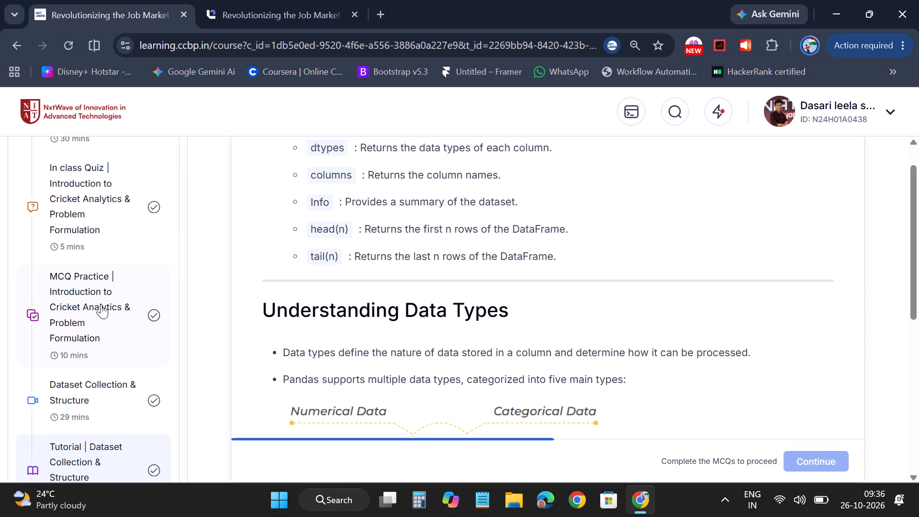
scroll(101, 304, "down", 2)
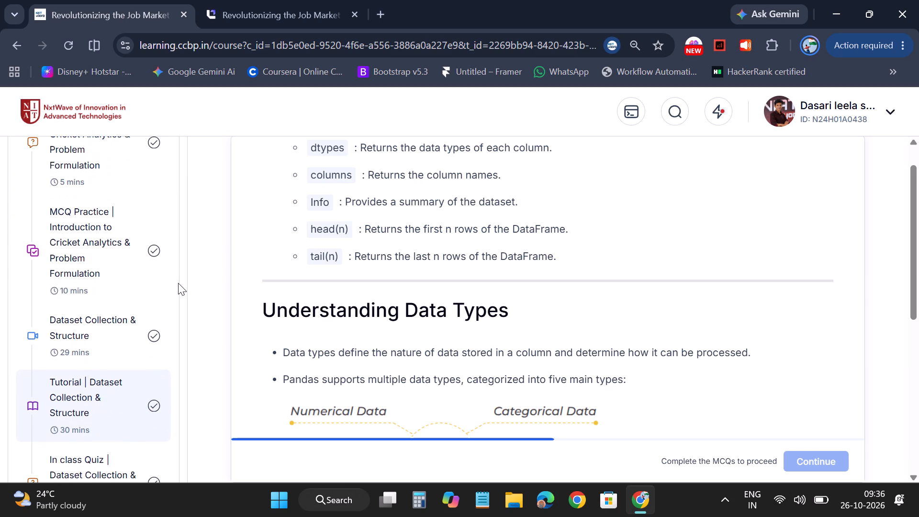
scroll(115, 289, "up", 1)
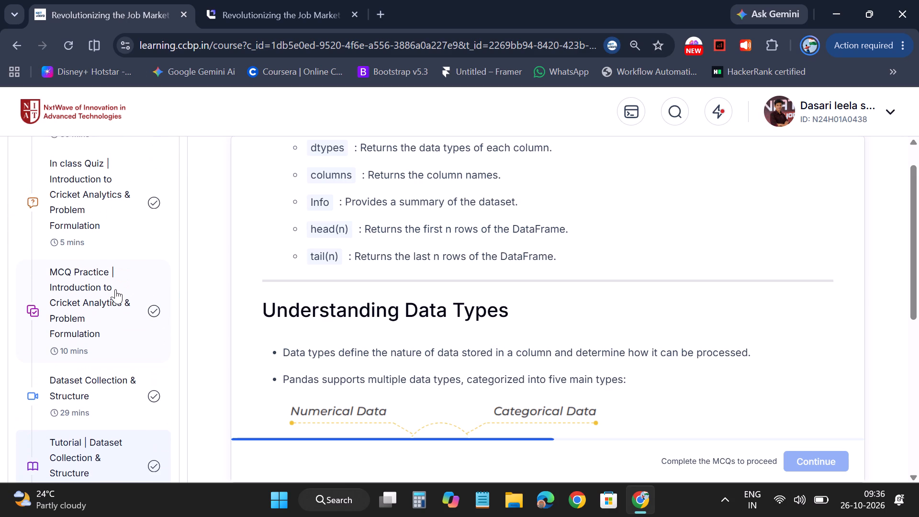
scroll(471, 307, "up", 9)
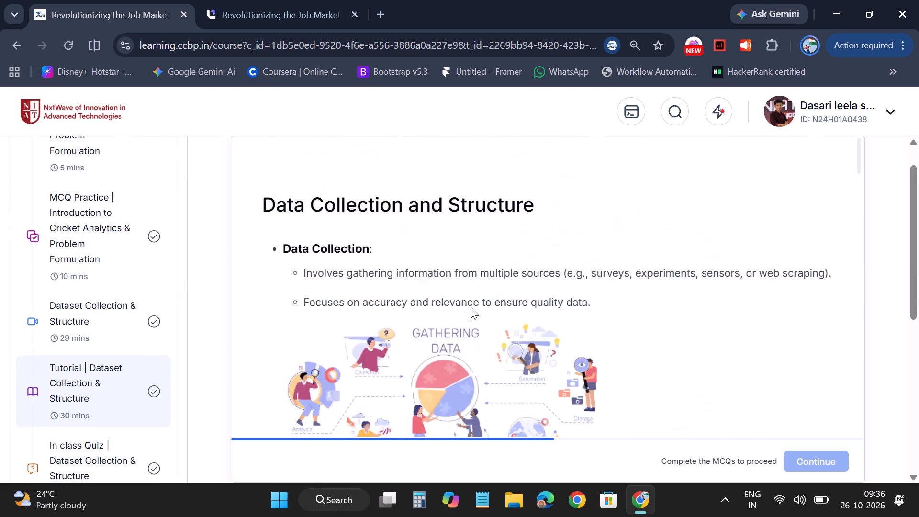
scroll(471, 307, "up", 13)
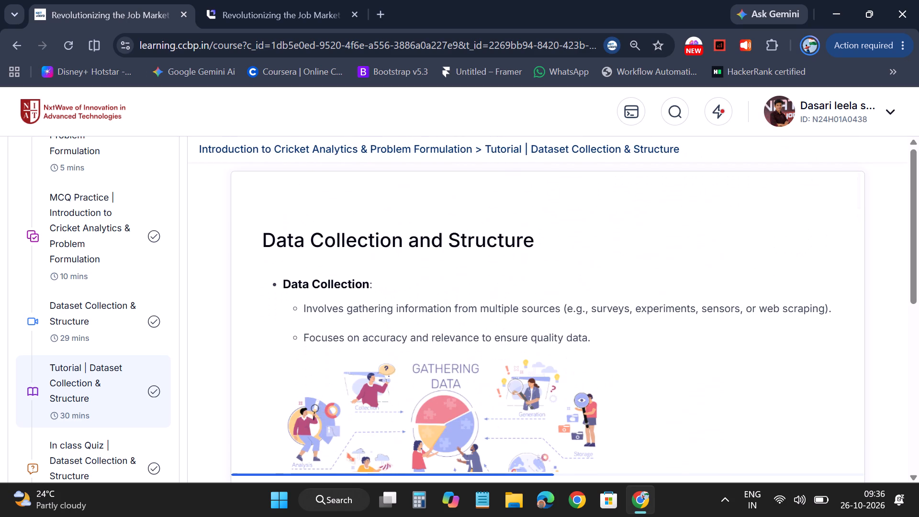
Open the 18-minute video lesson Introduction to Cricket Analytics & Problem Formulation from the course outline.
scroll(57, 203, "up", 2)
scroll(57, 203, "right", 1)
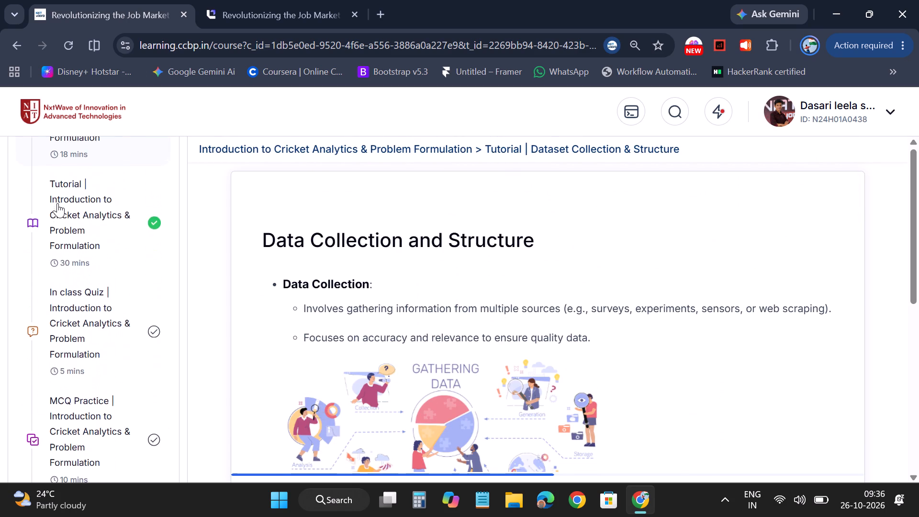
scroll(57, 203, "right", 1)
left_click(157, 263)
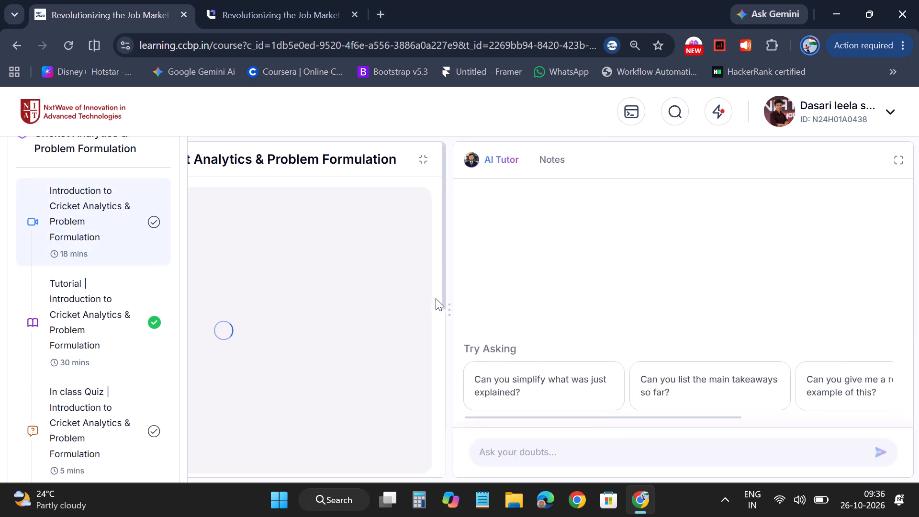
left_click(436, 298)
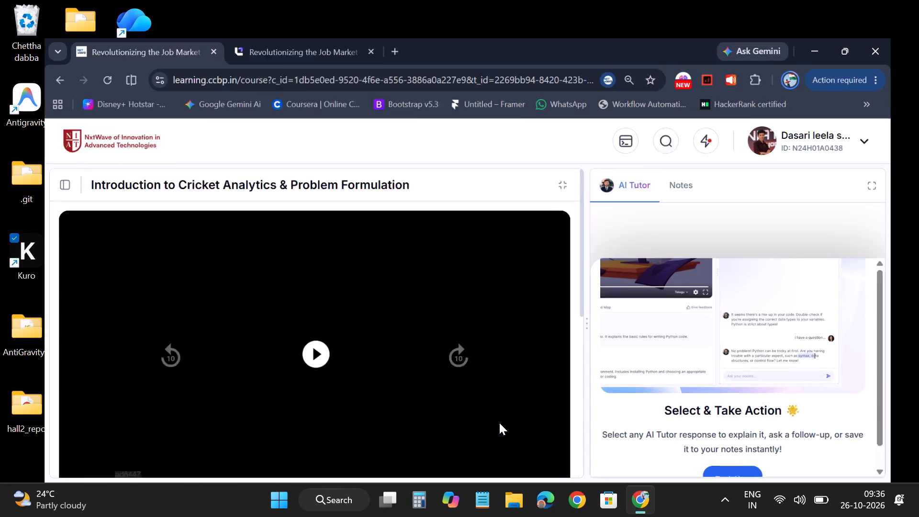
Find Power BI Desktop with the Windows search and launch it.
type("po")
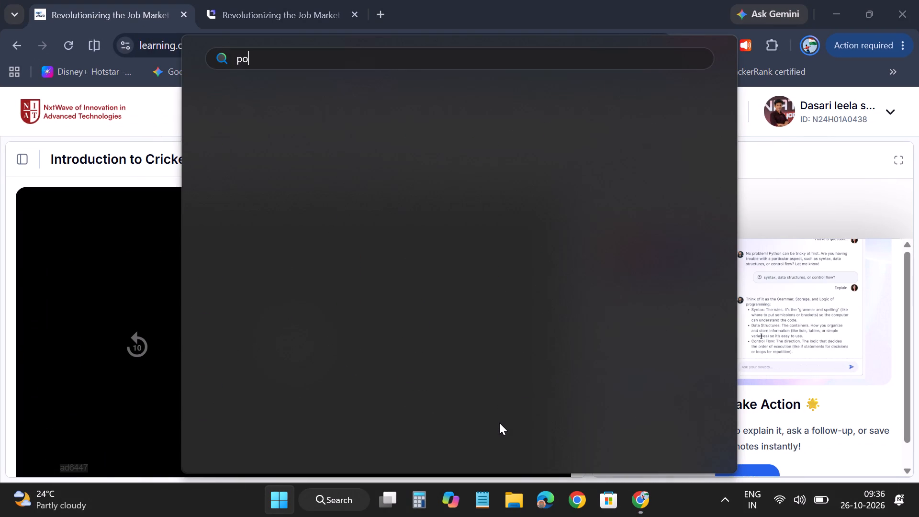
type("ew")
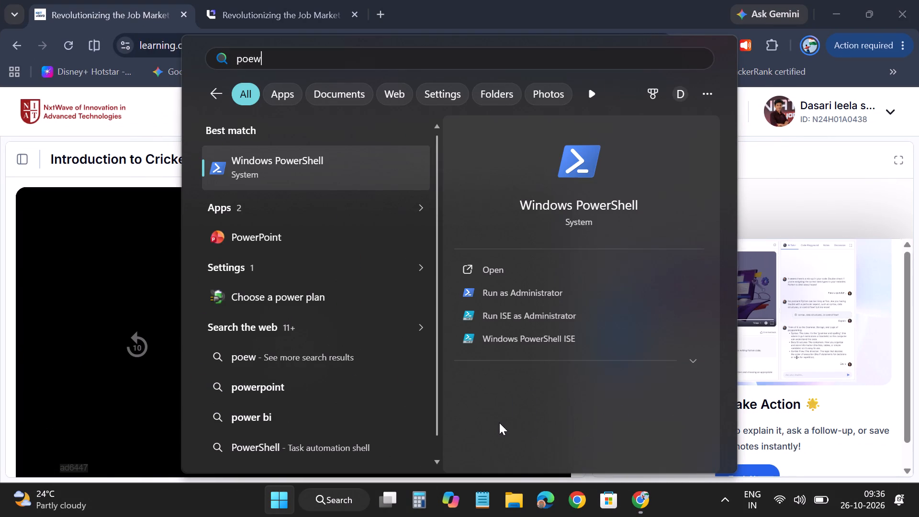
key("BackSpace")
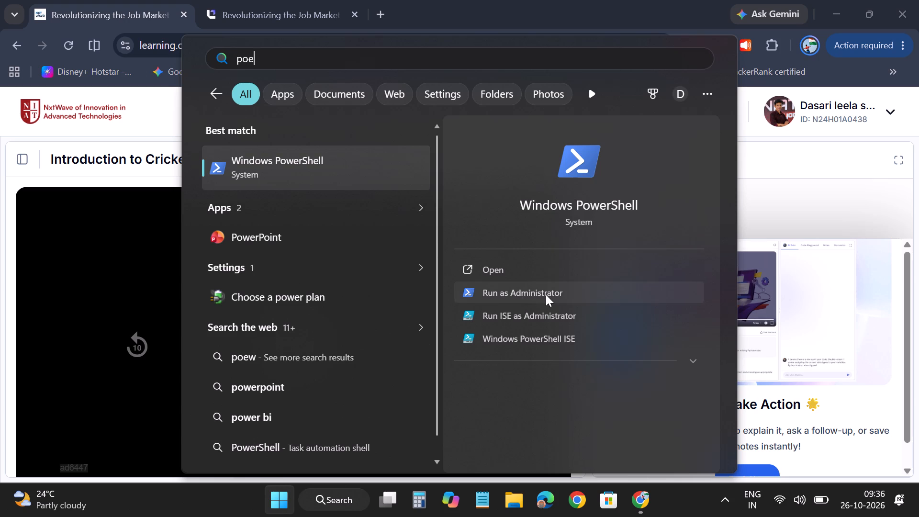
key("BackSpace")
key("BackSpace")
key("BackSpace")
key("BackSpace")
key("BackSpace")
type("po")
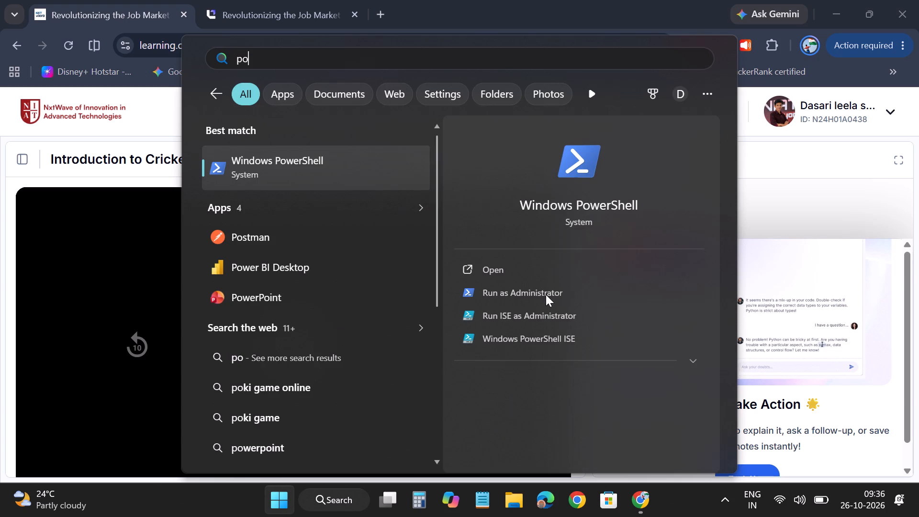
type("wer")
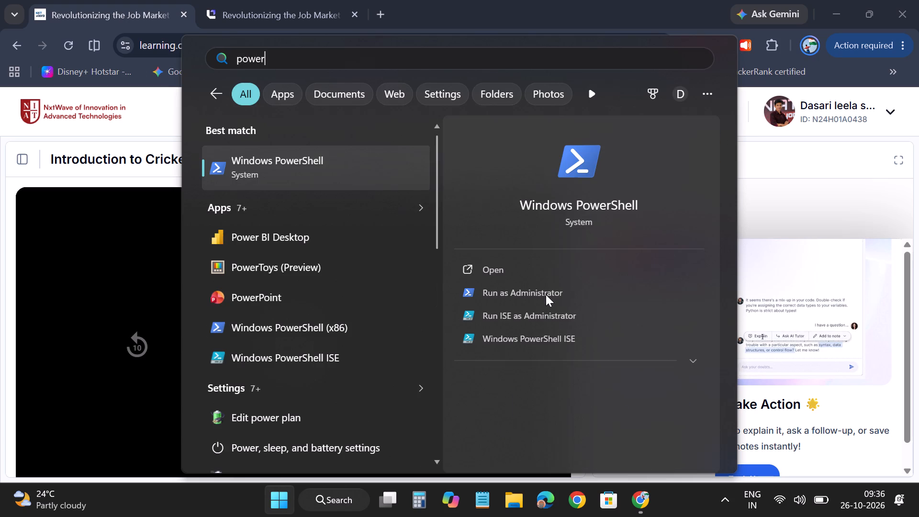
key("space")
type("b")
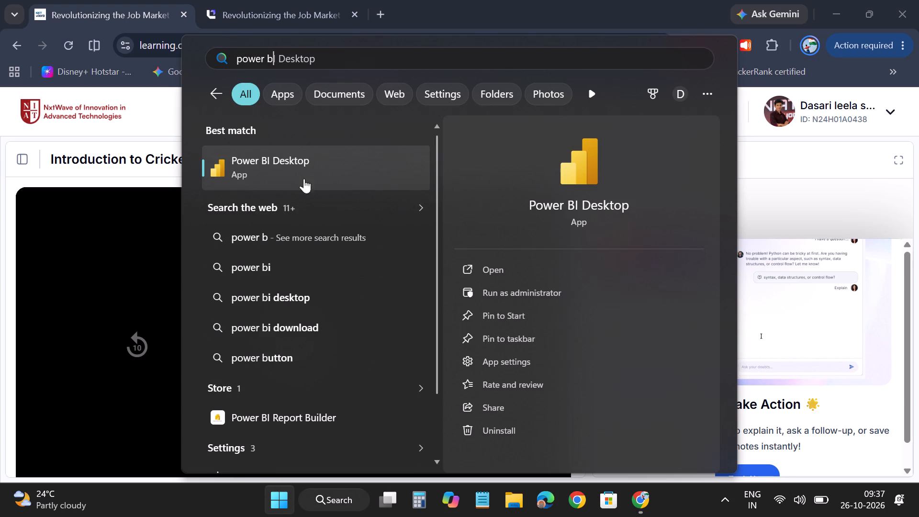
key("Return")
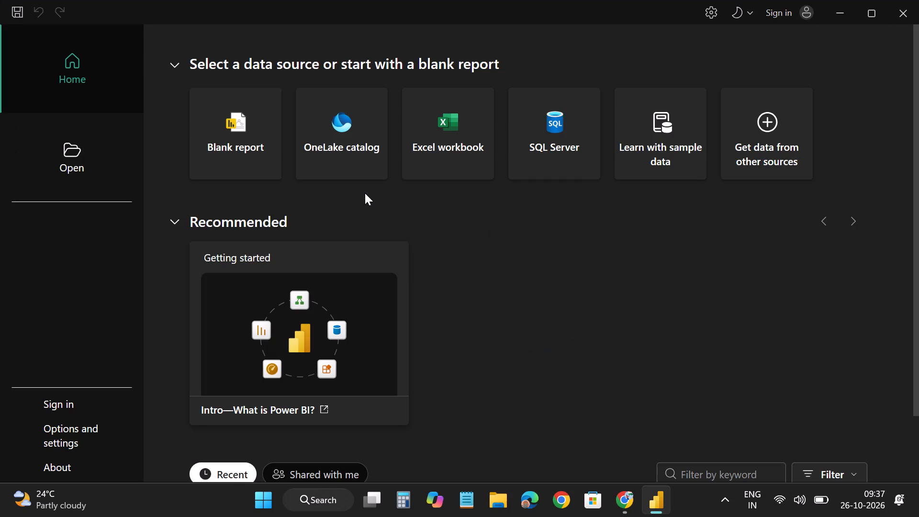
Open the recent report SalesReport.pbix.
scroll(504, 391, "down", 3)
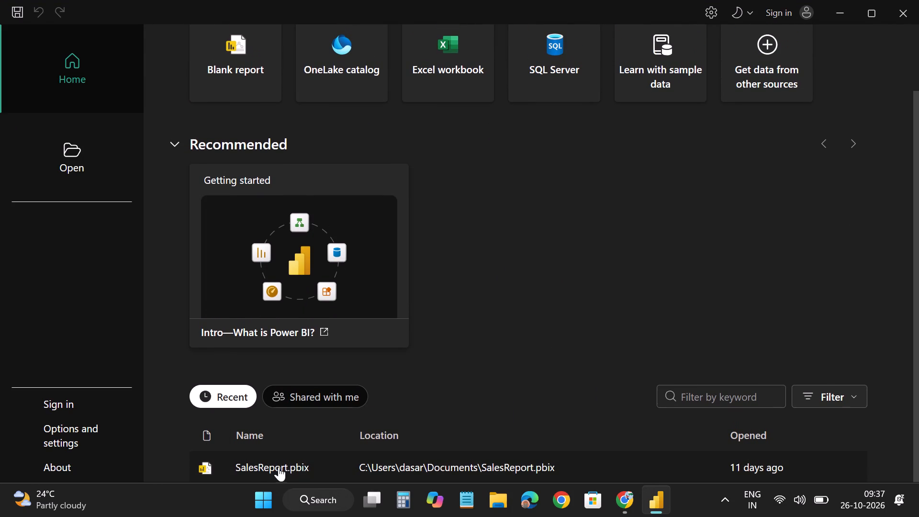
left_click(280, 470)
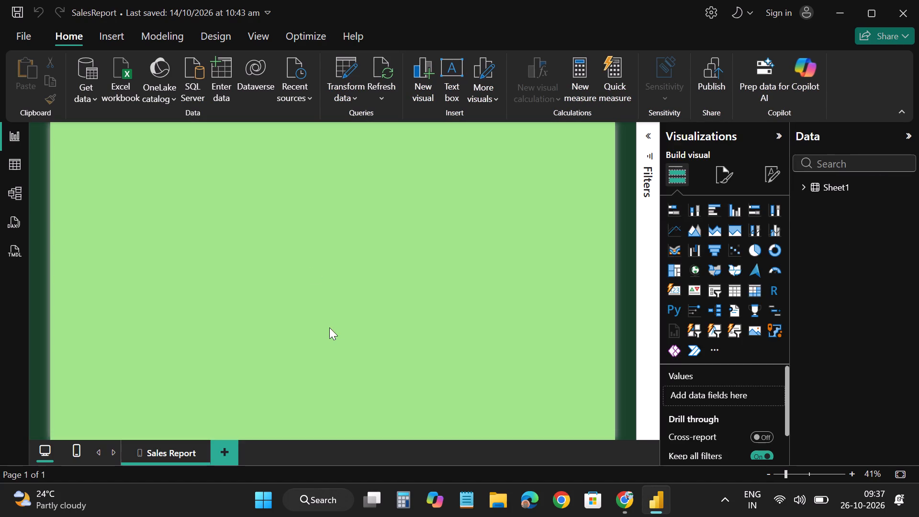
Lower the Windows system volume to a low level in quick settings and return to the sales report.
key("super+a")
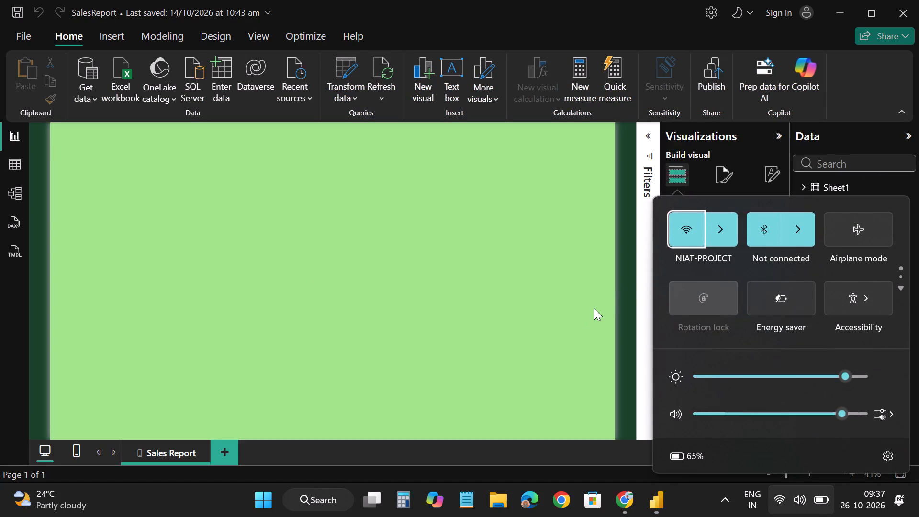
left_click(809, 416)
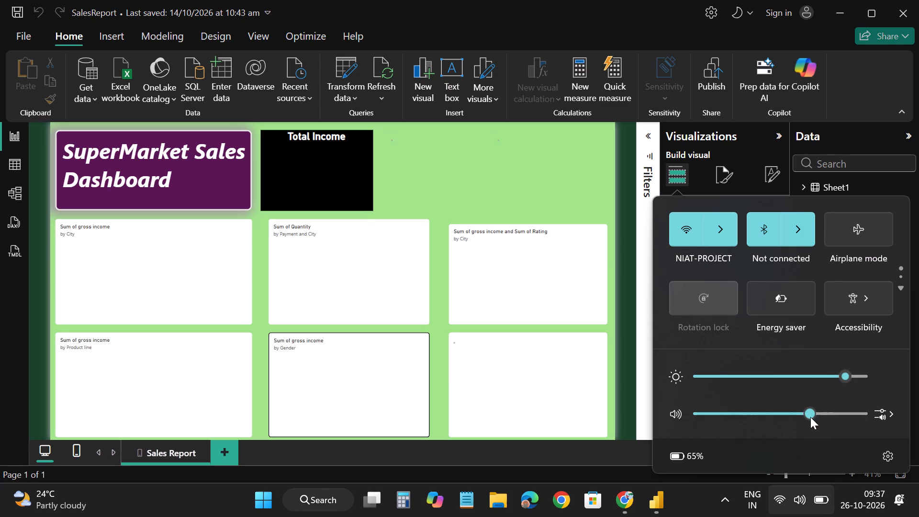
left_click(760, 414)
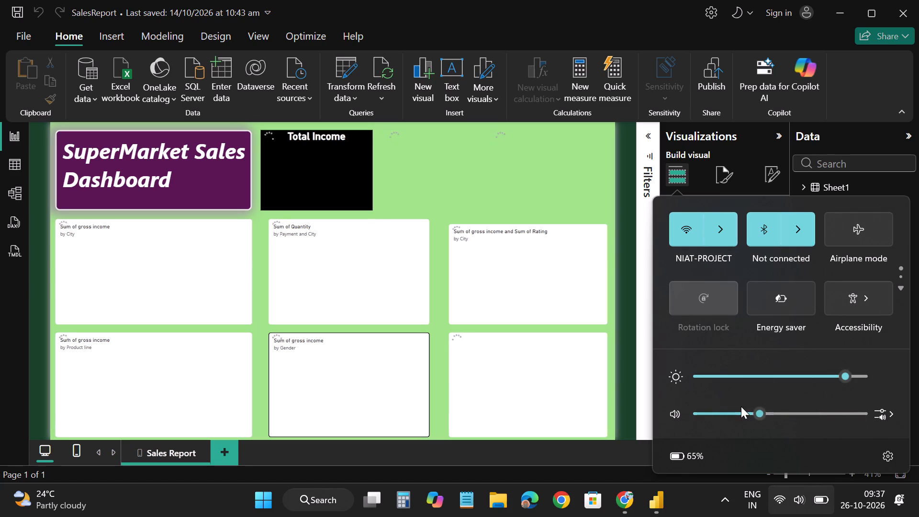
left_click(720, 416)
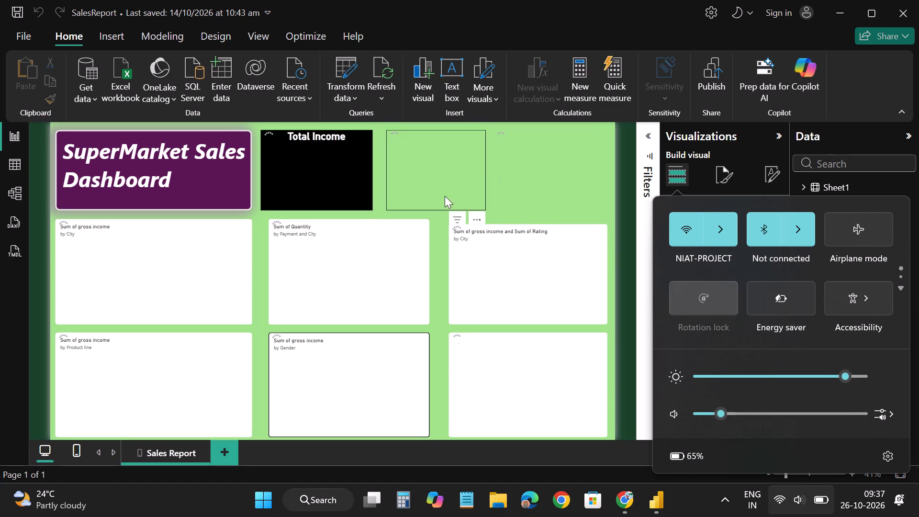
left_click(436, 395)
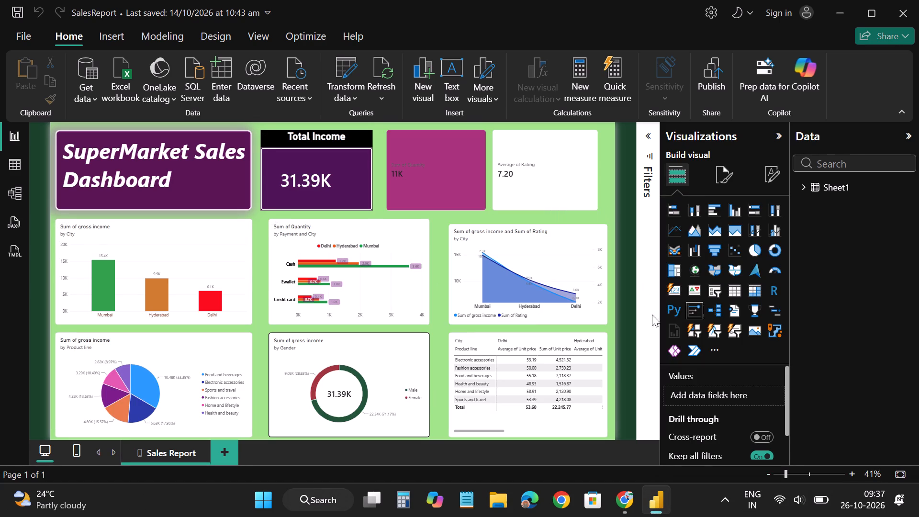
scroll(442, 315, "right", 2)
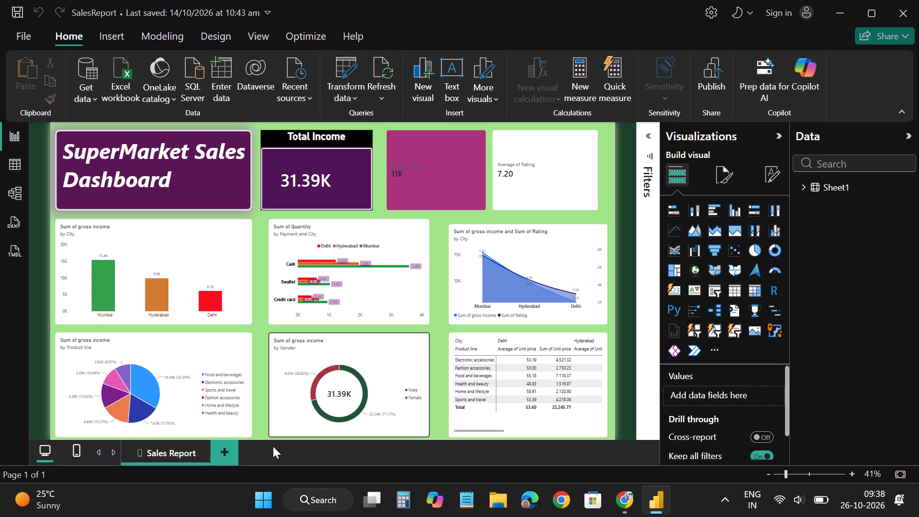
Add a new blank page to the report after the Sales Report page.
left_click(218, 450)
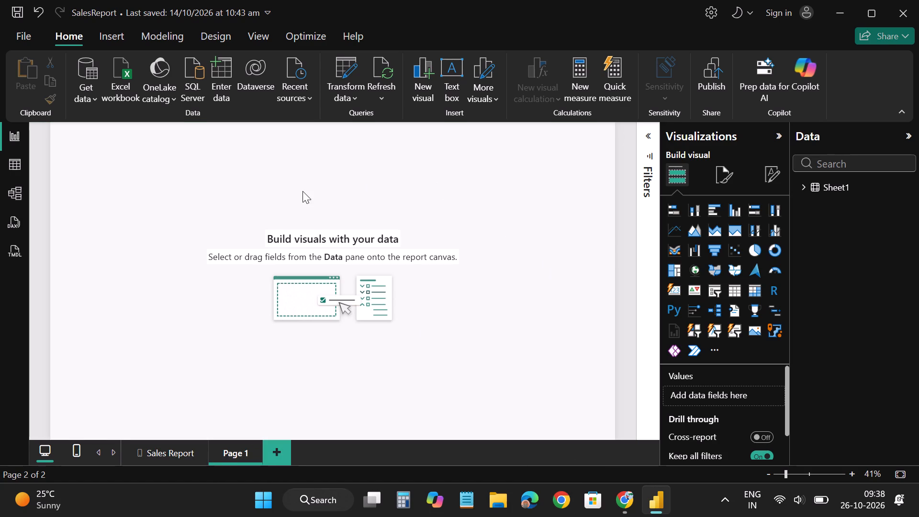
scroll(241, 203, "up", 1)
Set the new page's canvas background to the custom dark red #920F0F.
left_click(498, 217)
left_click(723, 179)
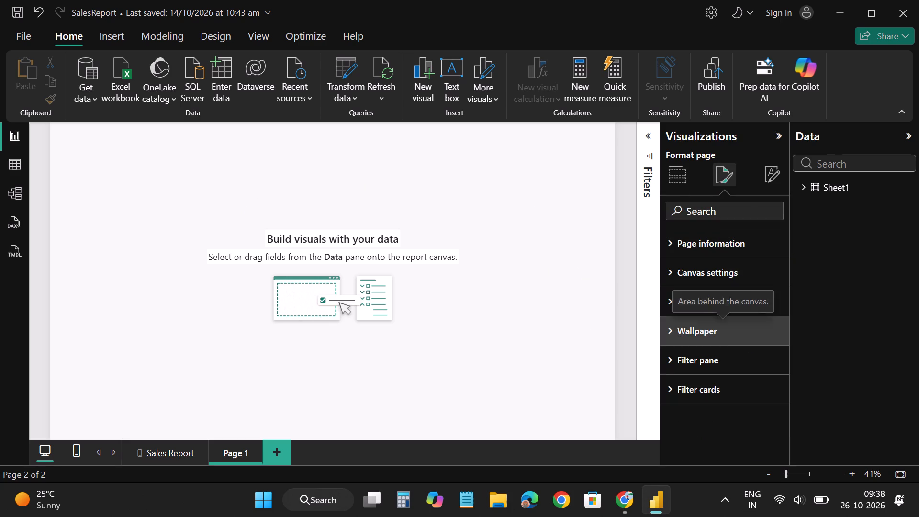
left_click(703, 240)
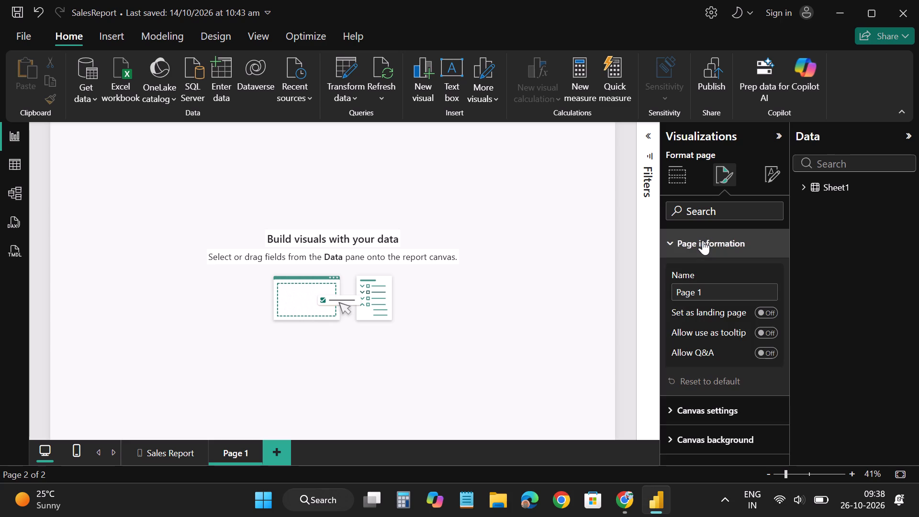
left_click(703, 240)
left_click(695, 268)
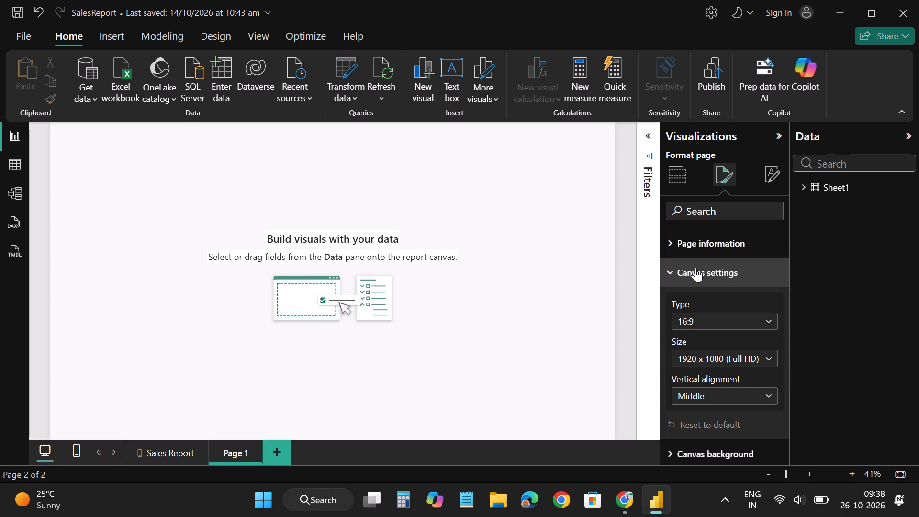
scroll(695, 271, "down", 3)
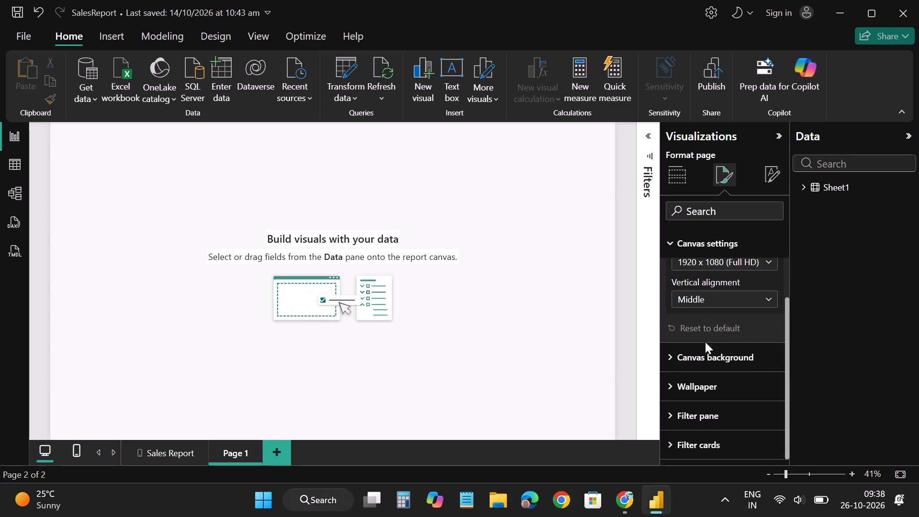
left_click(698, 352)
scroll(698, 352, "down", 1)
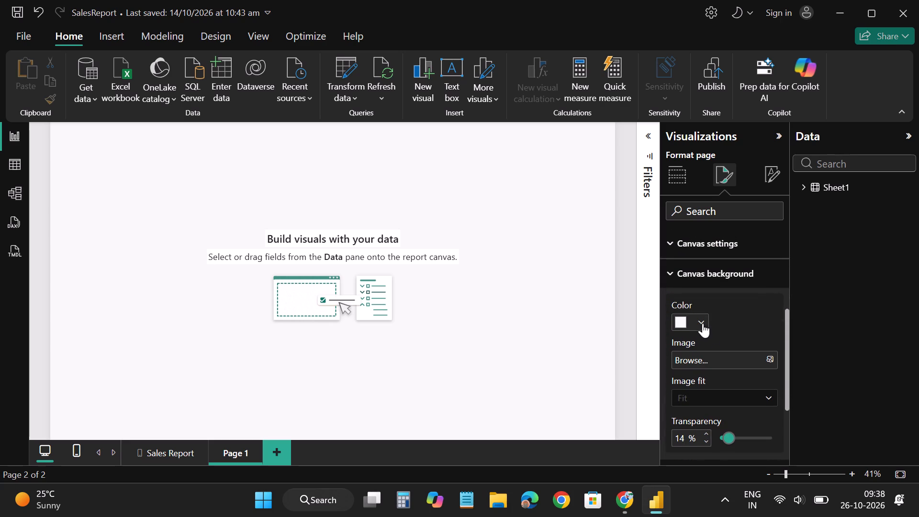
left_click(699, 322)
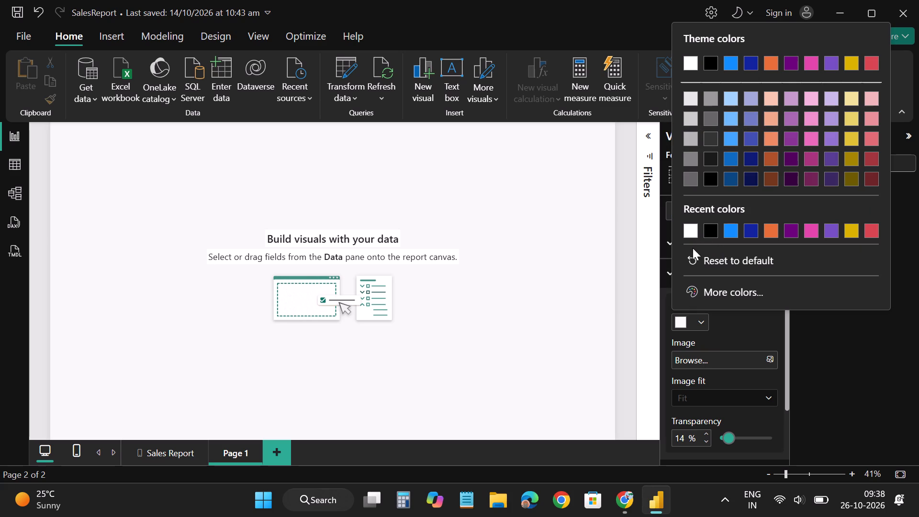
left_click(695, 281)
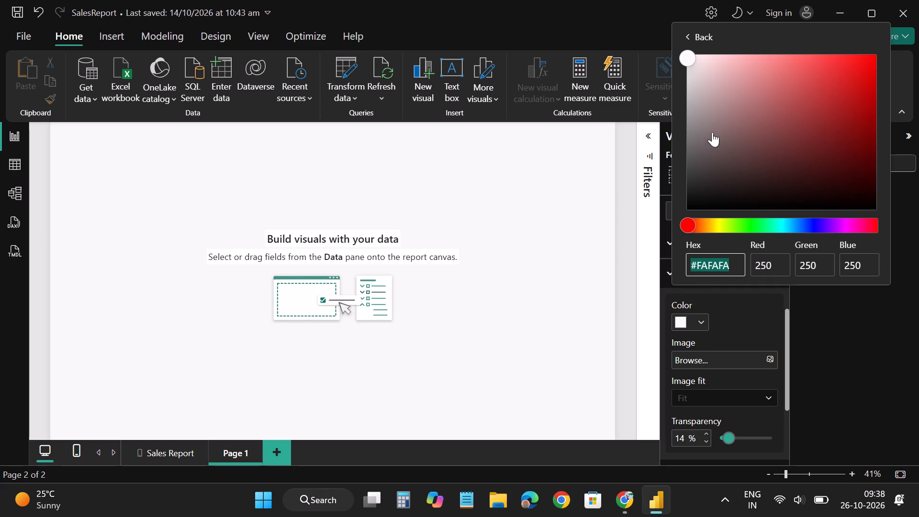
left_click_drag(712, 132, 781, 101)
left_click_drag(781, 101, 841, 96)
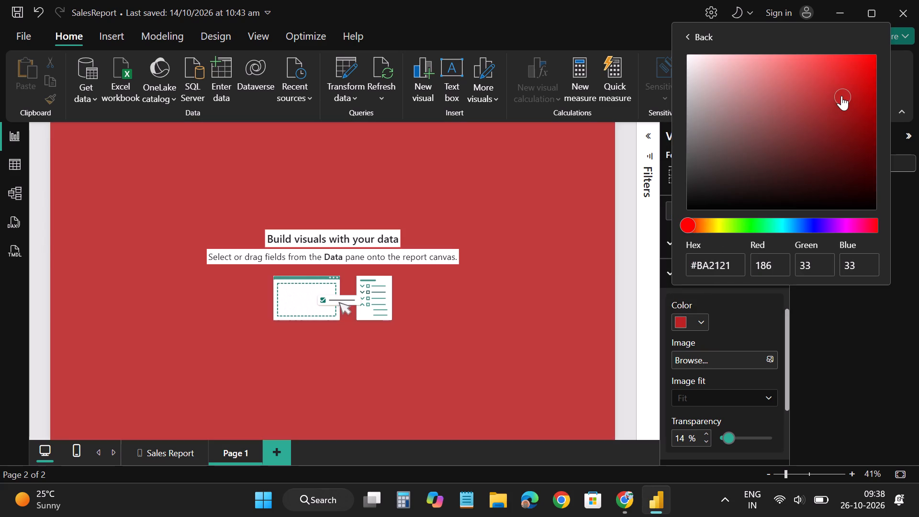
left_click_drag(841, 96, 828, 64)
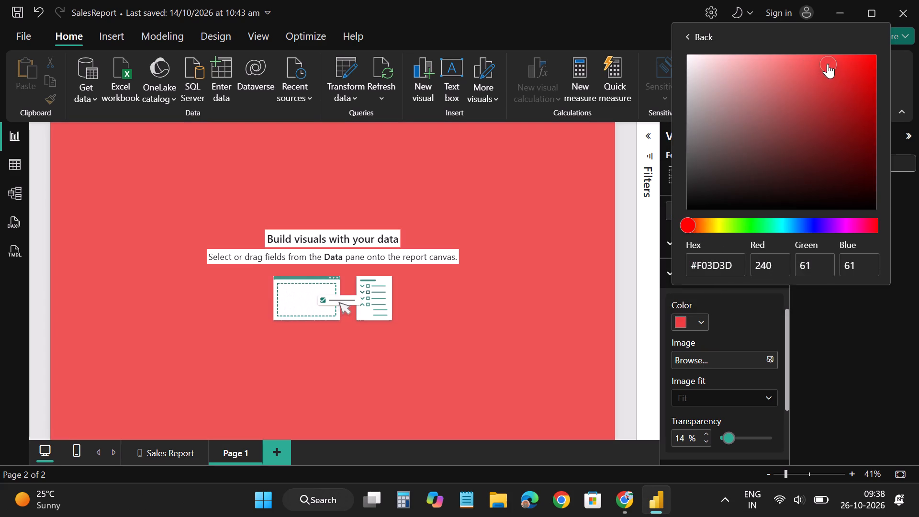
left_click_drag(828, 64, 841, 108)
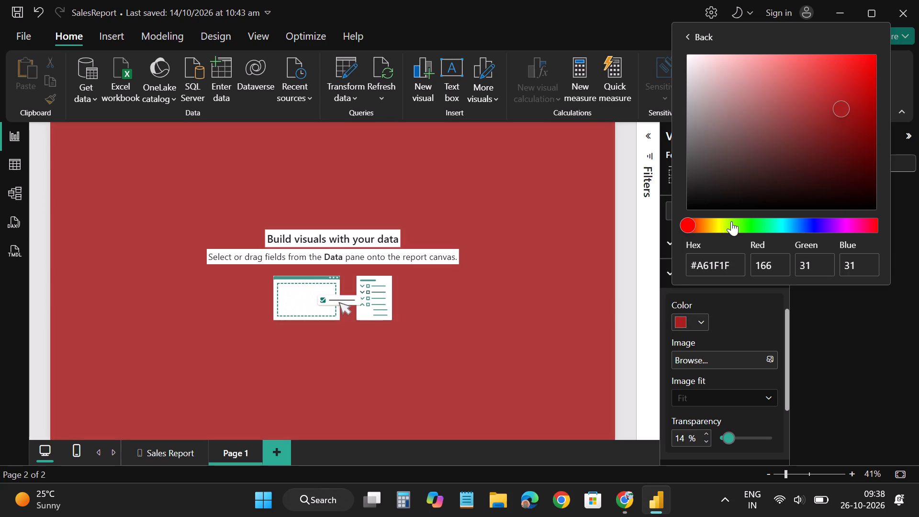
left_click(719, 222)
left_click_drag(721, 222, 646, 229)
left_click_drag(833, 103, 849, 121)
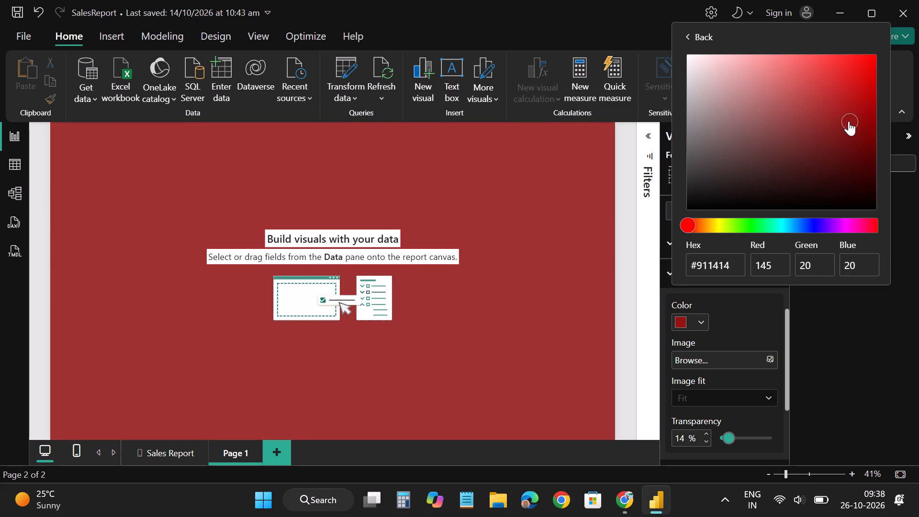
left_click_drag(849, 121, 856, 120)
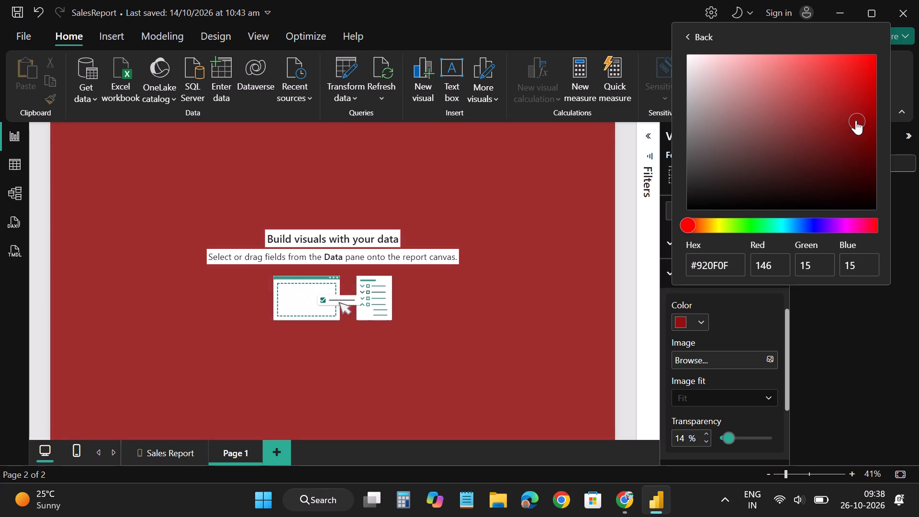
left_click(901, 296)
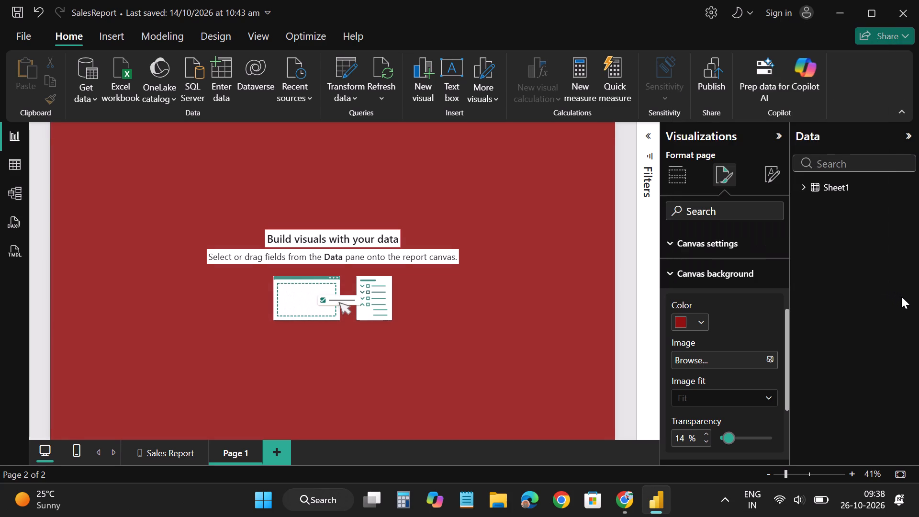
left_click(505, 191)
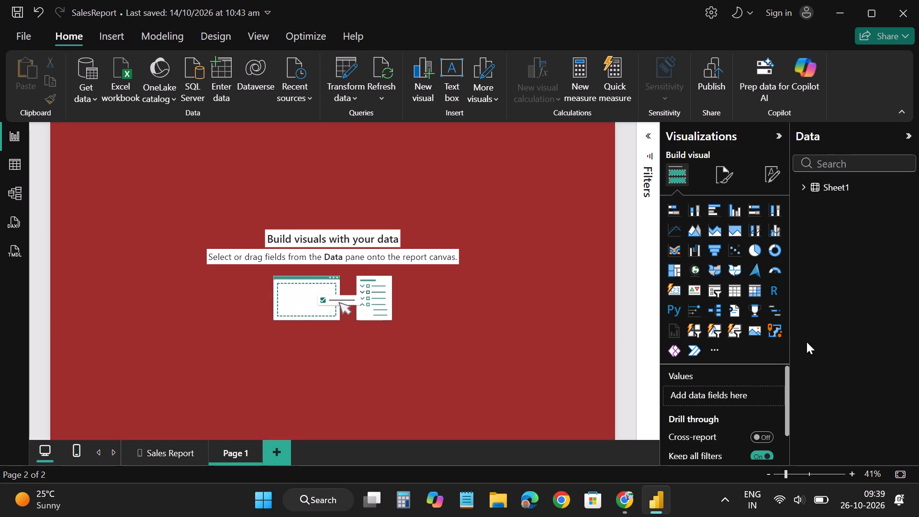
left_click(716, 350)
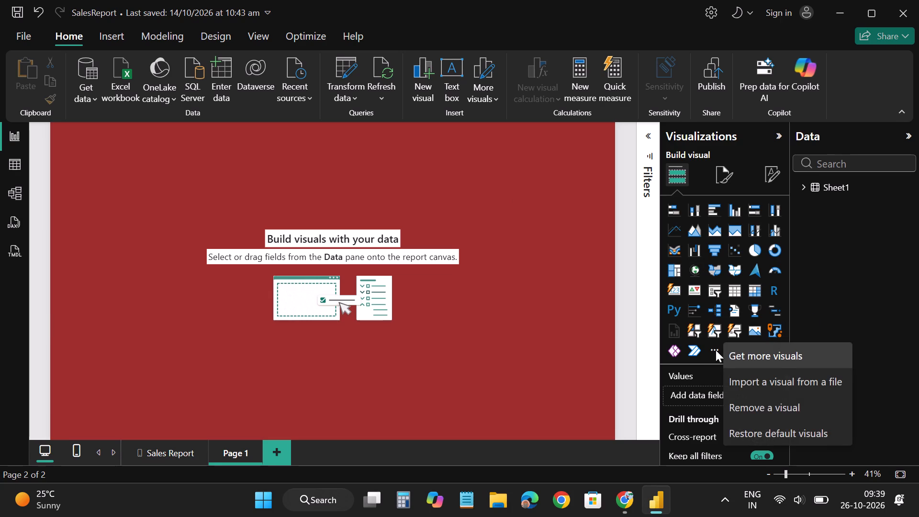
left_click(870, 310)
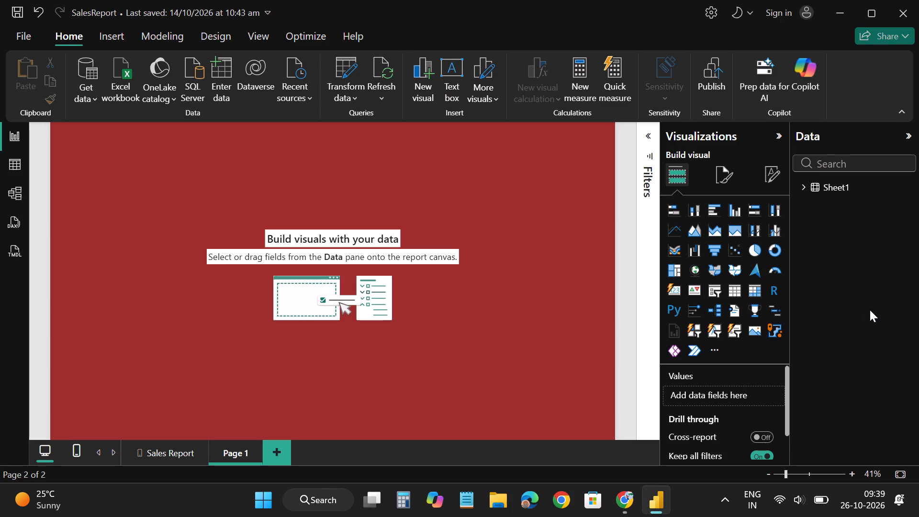
Add an enlarged slicer visual to the page, set slightly in from the canvas's upper-left corner.
left_click(710, 288)
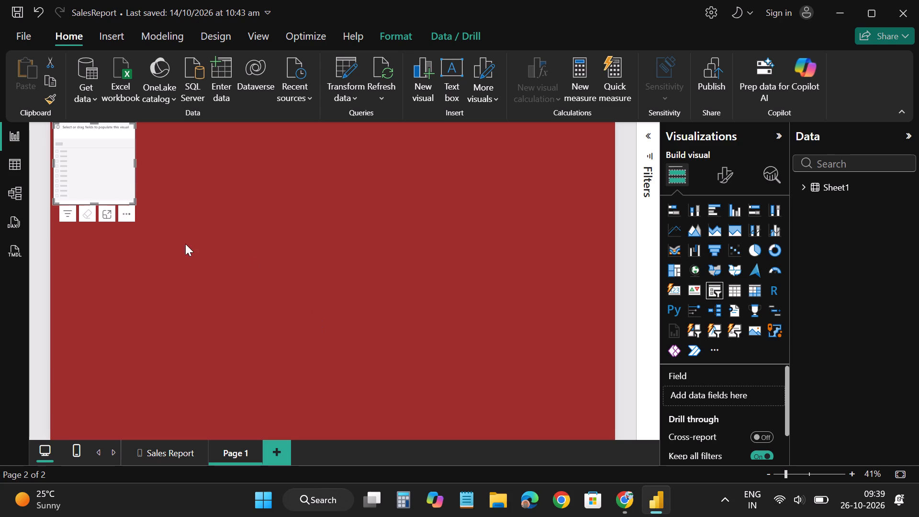
left_click(99, 167)
left_click_drag(134, 198, 165, 243)
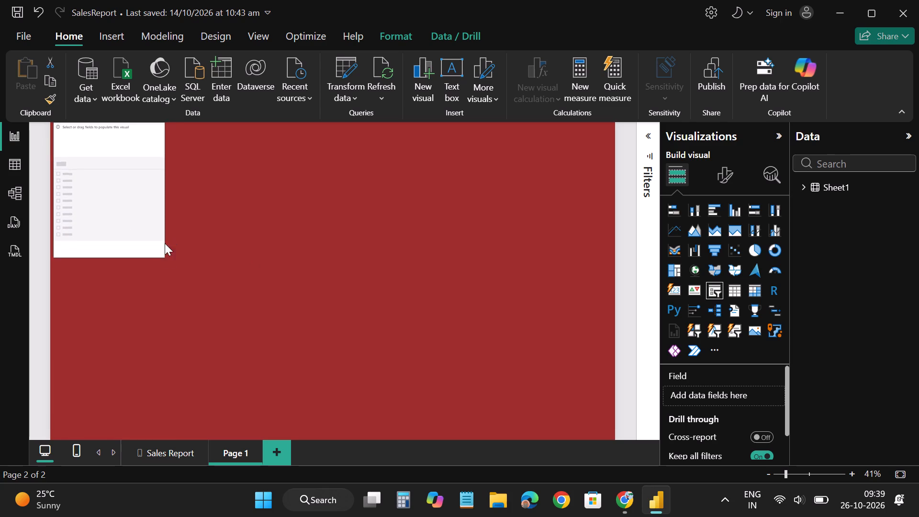
left_click_drag(165, 243, 197, 220)
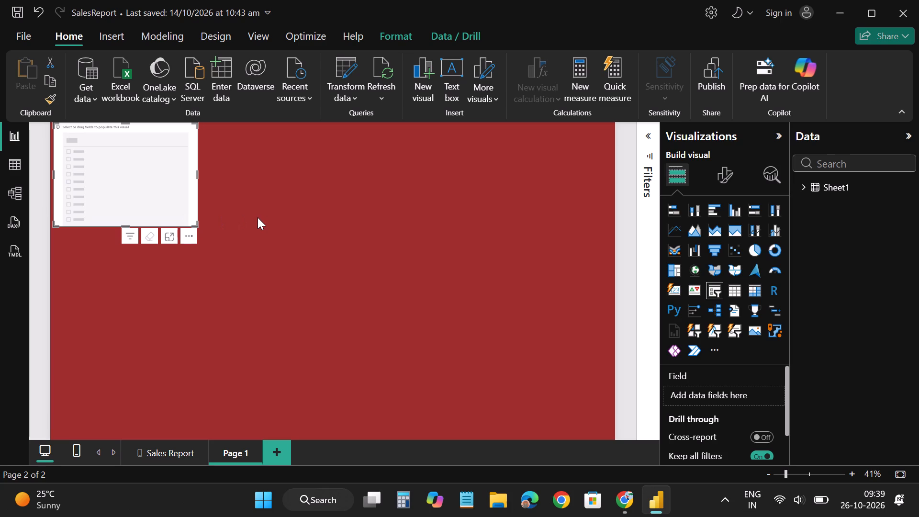
left_click_drag(102, 167, 156, 211)
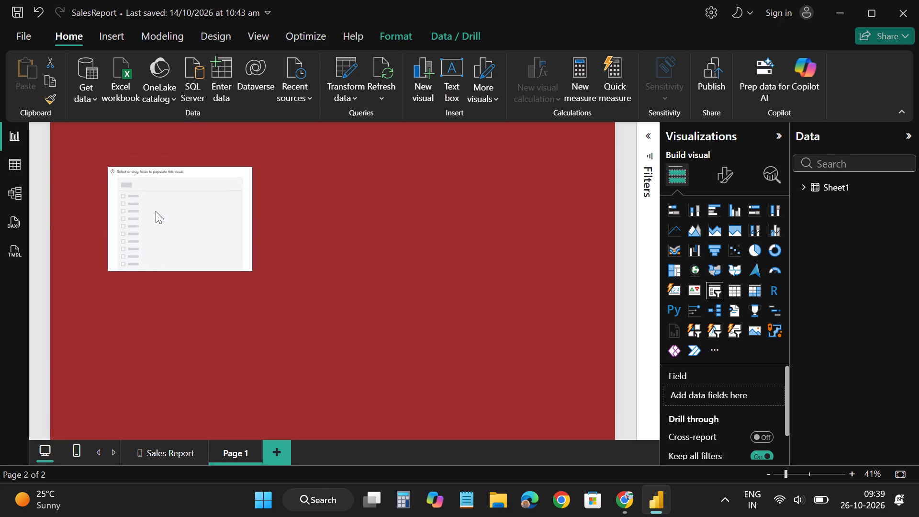
left_click_drag(156, 211, 141, 208)
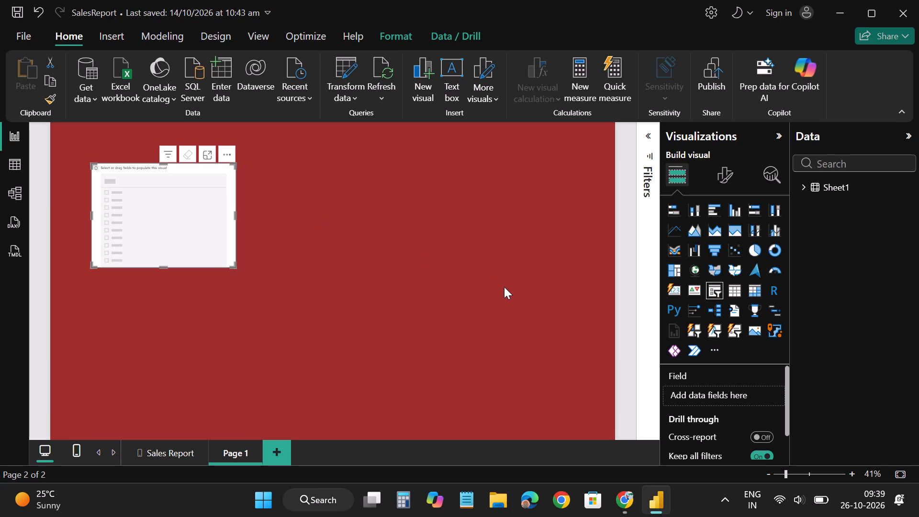
Assign the City field from Sheet1 to the slicer.
left_click(803, 184)
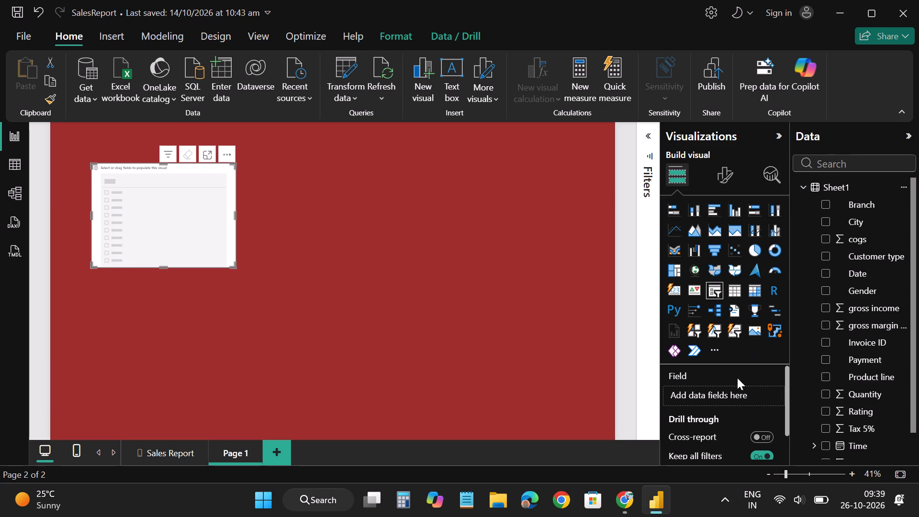
scroll(730, 389, "up", 1)
scroll(730, 389, "down", 1)
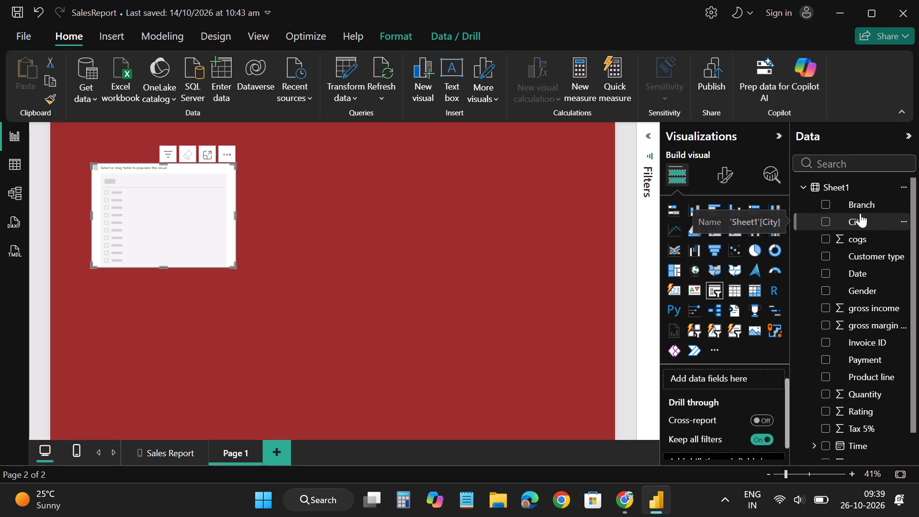
left_click_drag(860, 219, 743, 378)
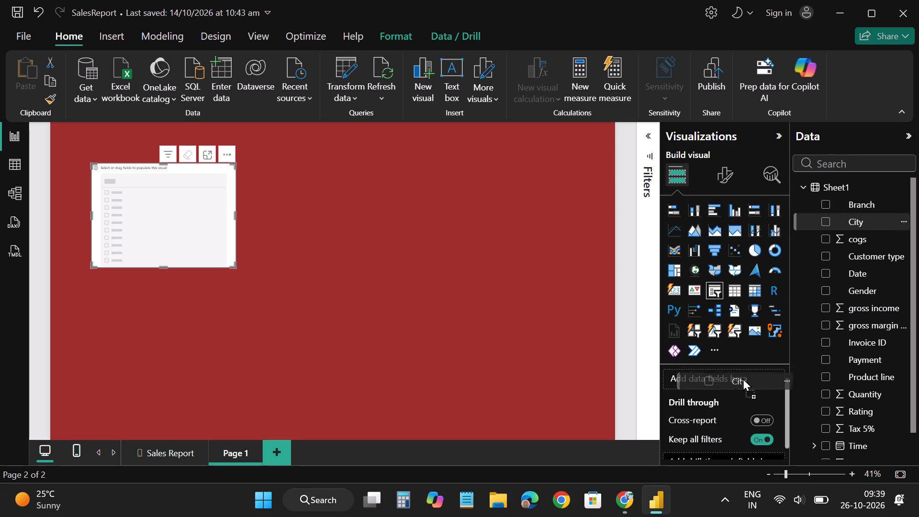
left_click_drag(743, 378, 740, 379)
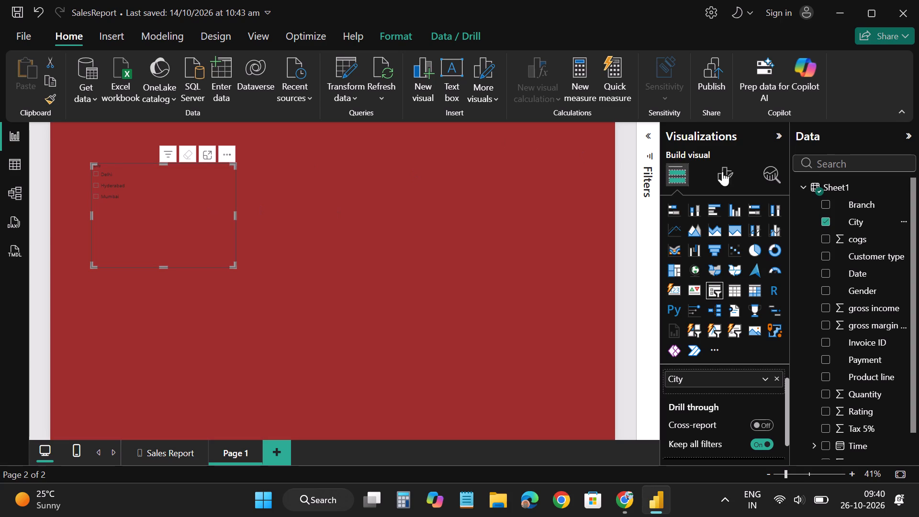
Set the page's canvas background colour to white, #FFFFFF.
left_click(476, 198)
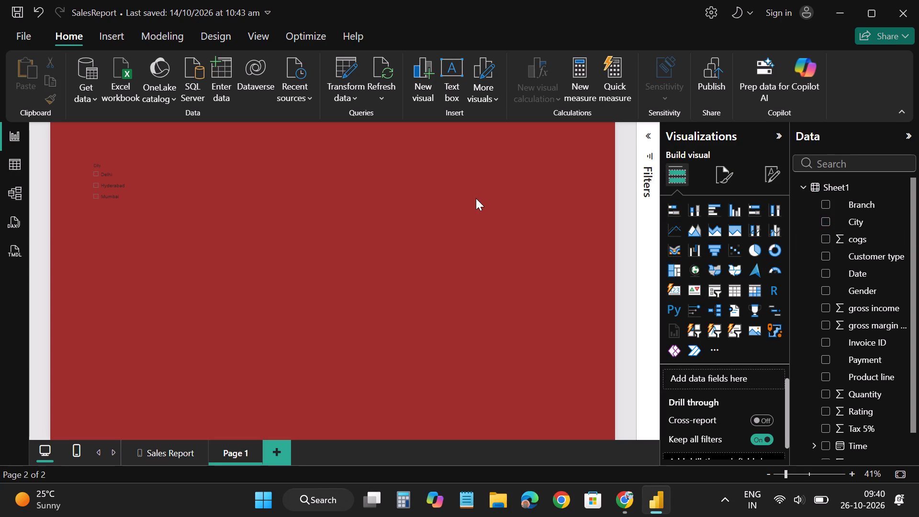
left_click(724, 171)
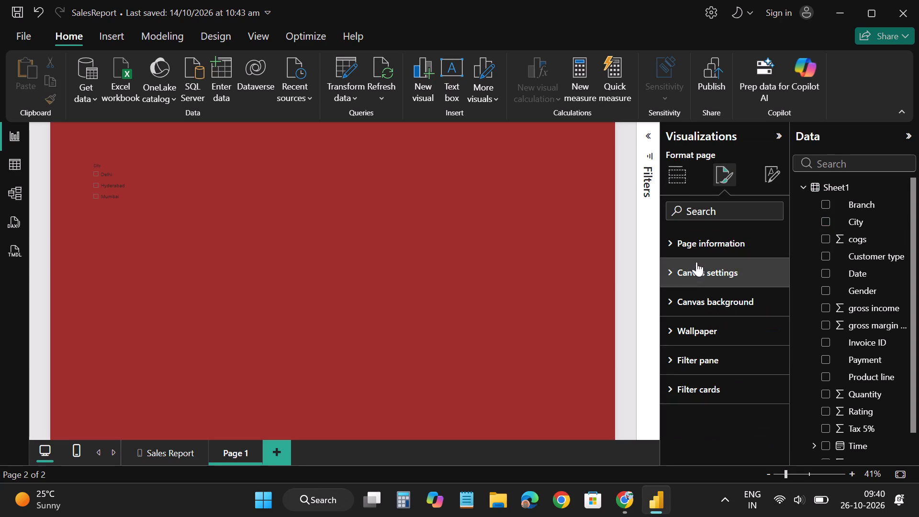
left_click(689, 296)
left_click(693, 346)
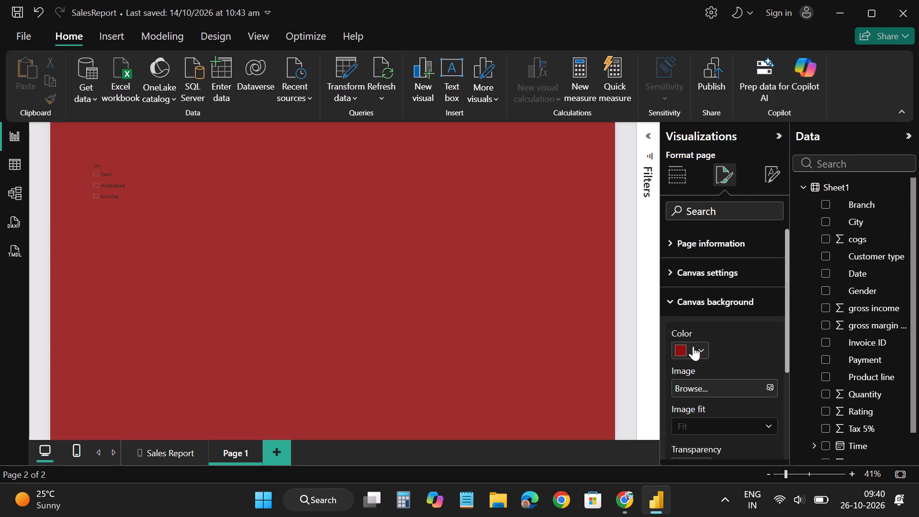
left_click(708, 254)
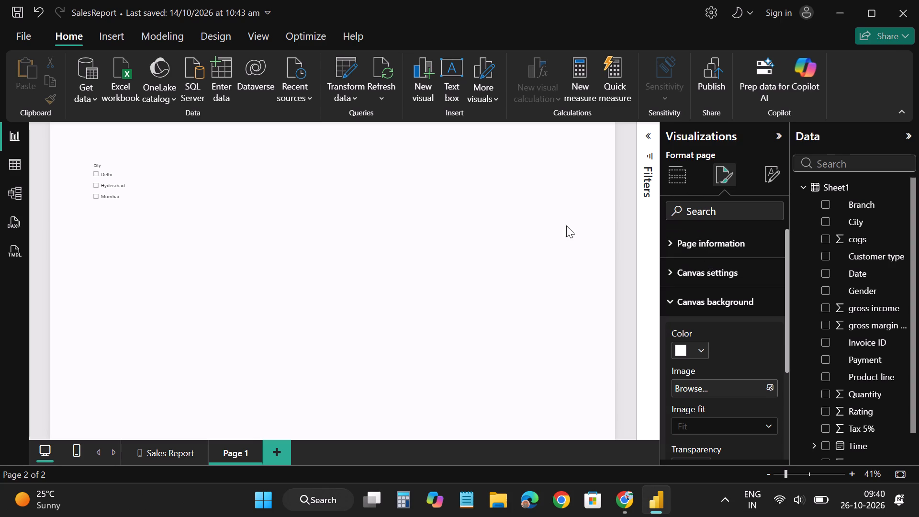
Set the page's canvas background to the custom light pink #EF9DE3.
left_click(702, 347)
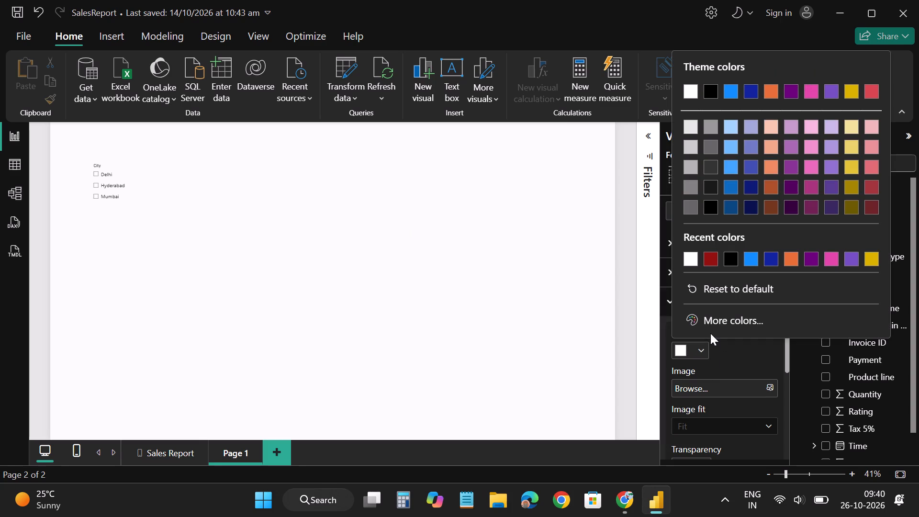
left_click(720, 323)
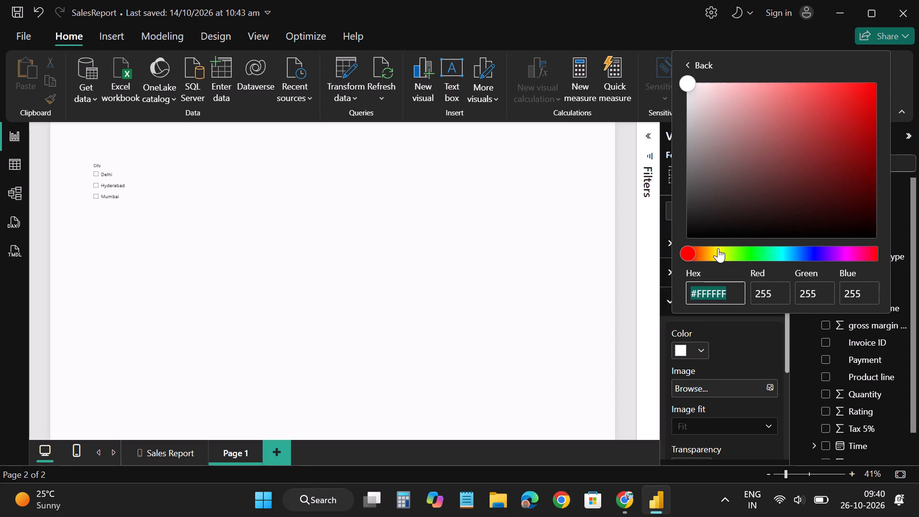
left_click(718, 250)
left_click(723, 250)
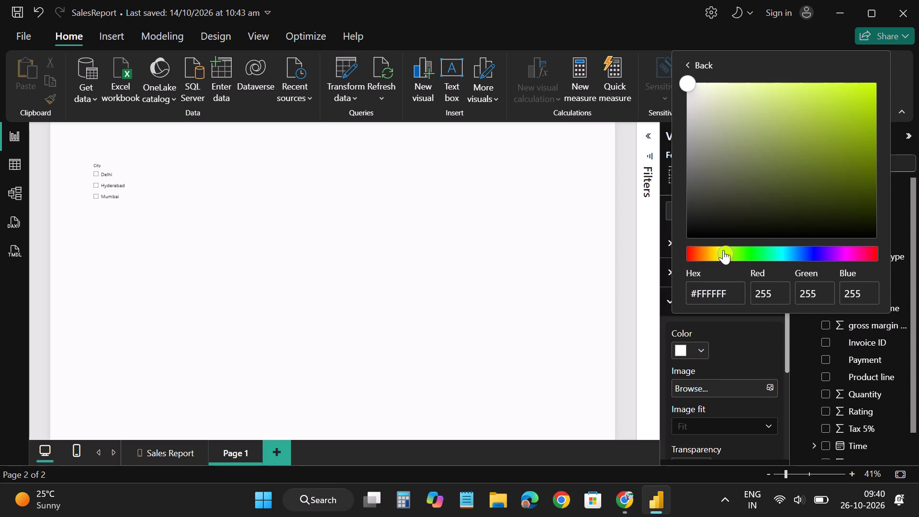
left_click(730, 250)
left_click(739, 250)
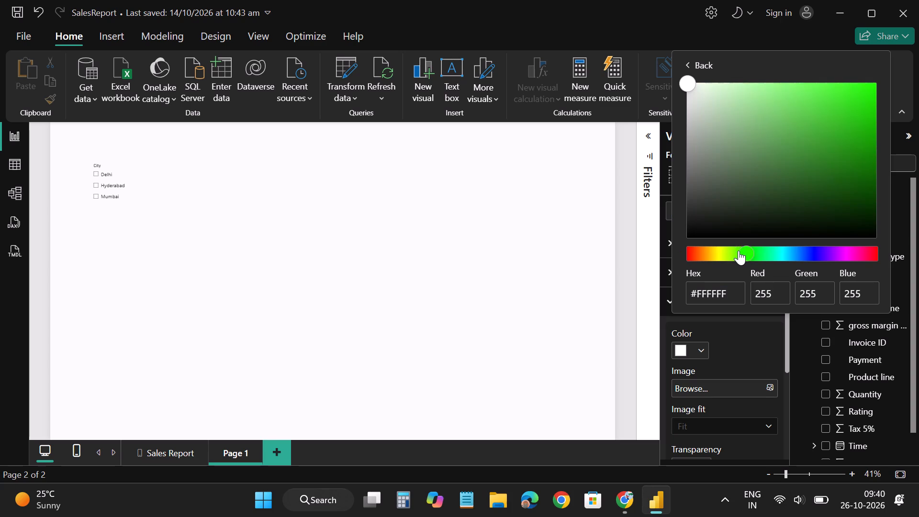
left_click(775, 256)
left_click_drag(775, 256, 840, 253)
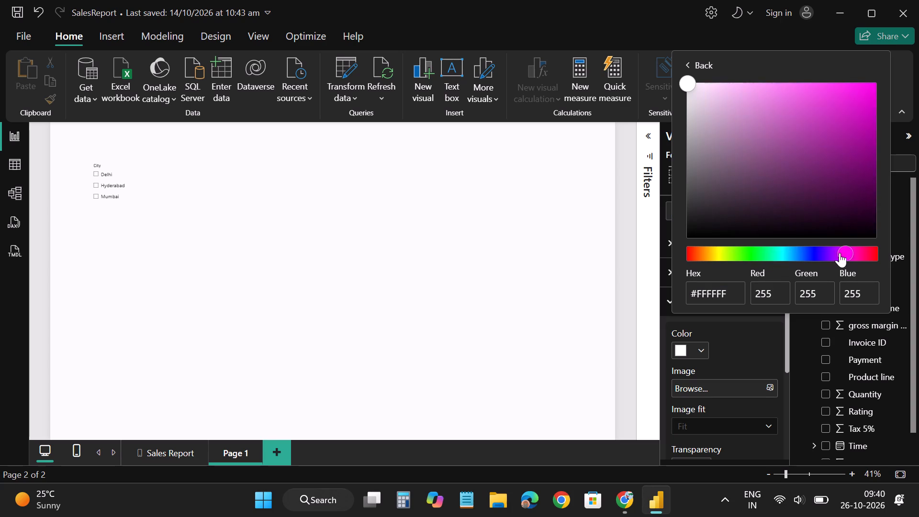
left_click_drag(840, 253, 846, 262)
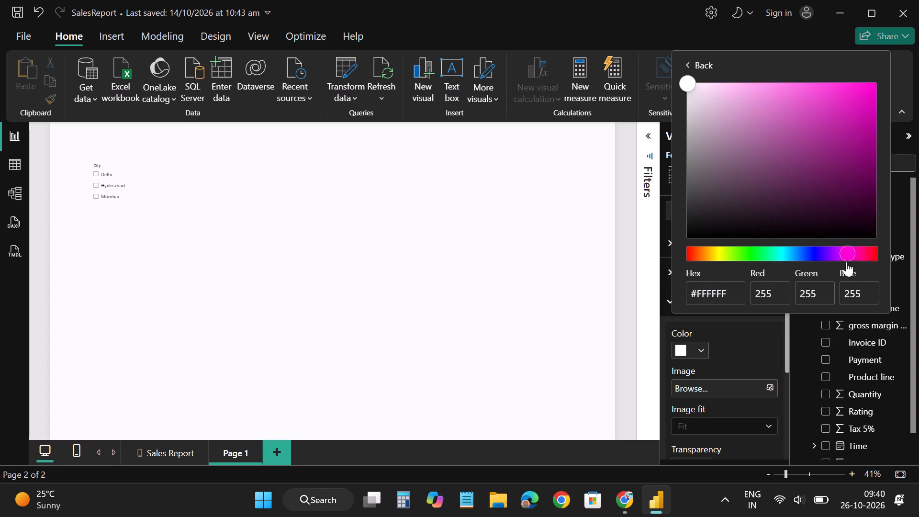
left_click_drag(846, 262, 840, 259)
left_click(758, 95)
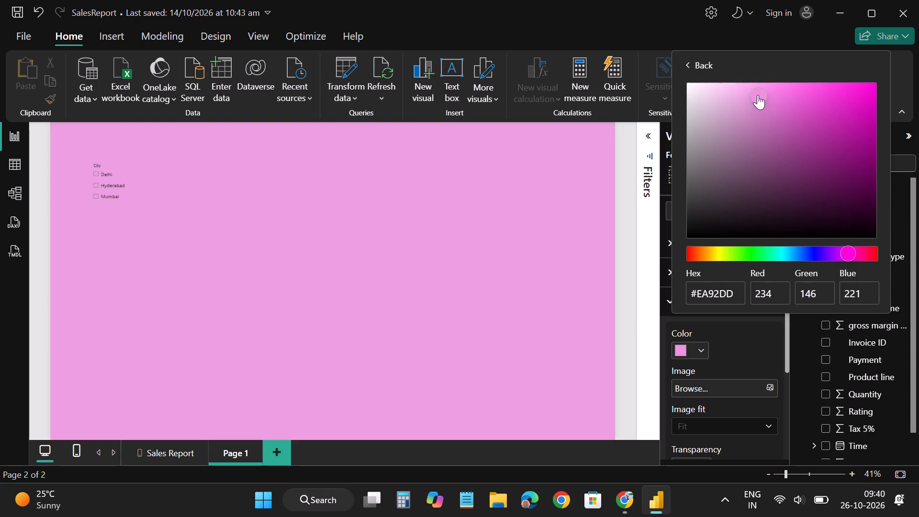
left_click_drag(758, 95, 790, 91)
left_click_drag(790, 91, 751, 92)
left_click(751, 92)
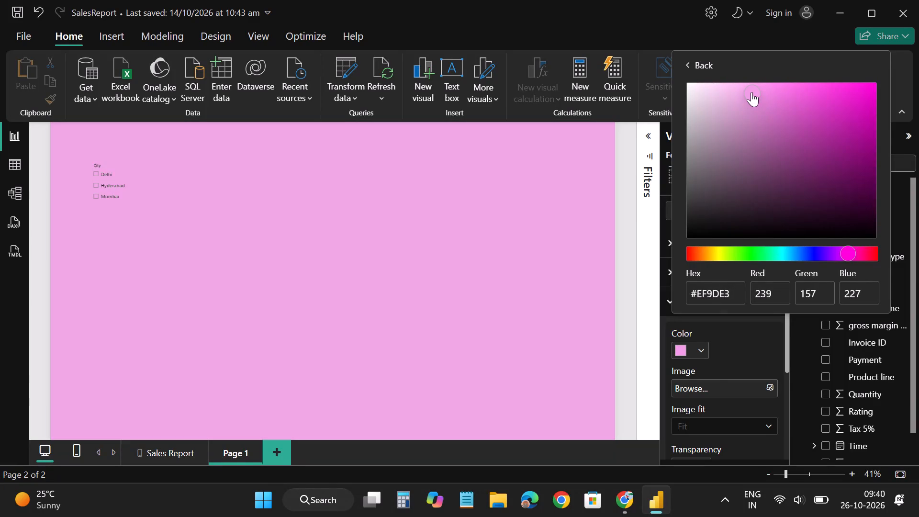
left_click(459, 232)
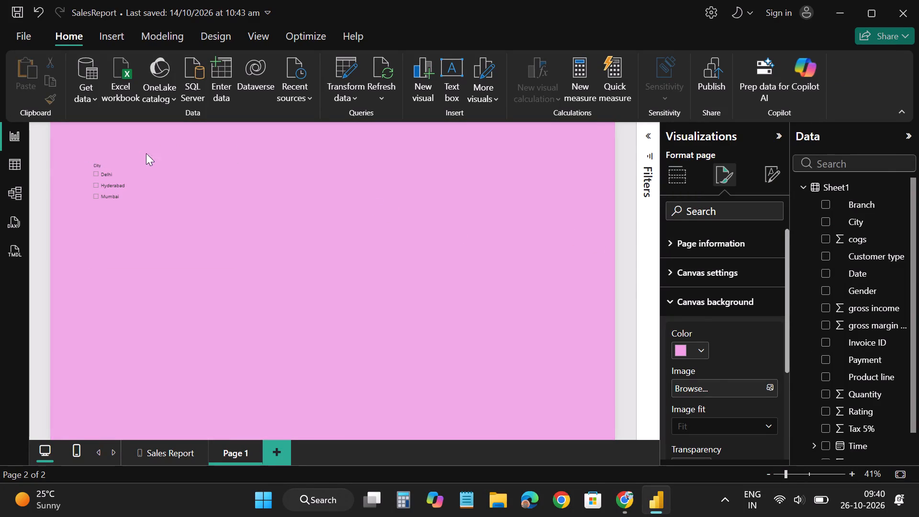
Test the City slicer with Mumbai and Hyderabad, checking the Sales Report page's visuals after each selection.
left_click(150, 194)
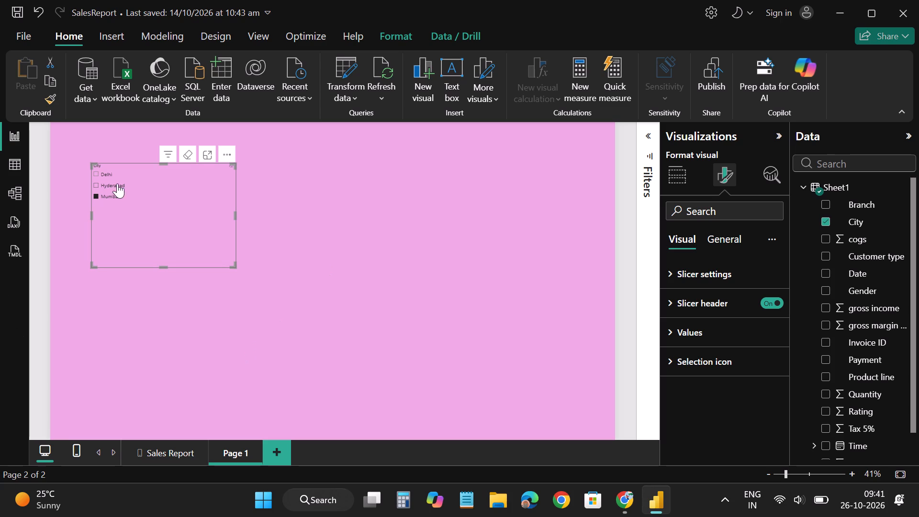
left_click(165, 452)
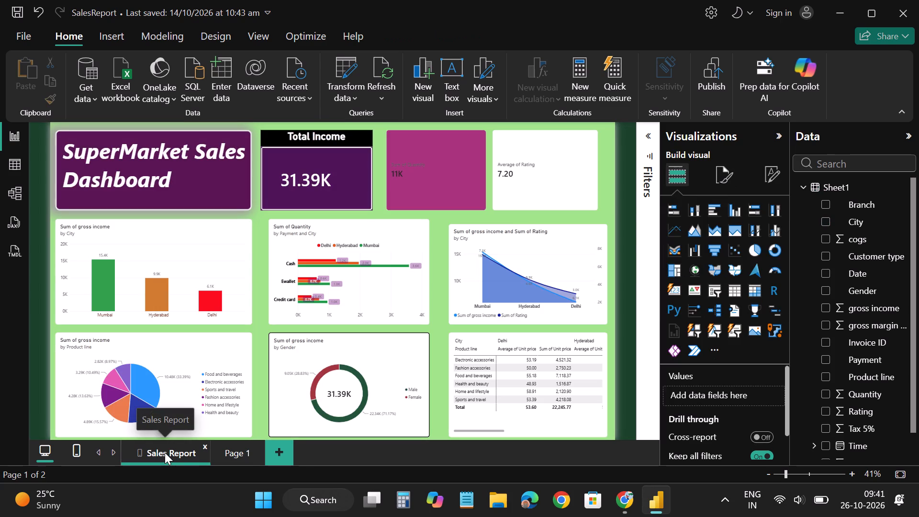
left_click(235, 457)
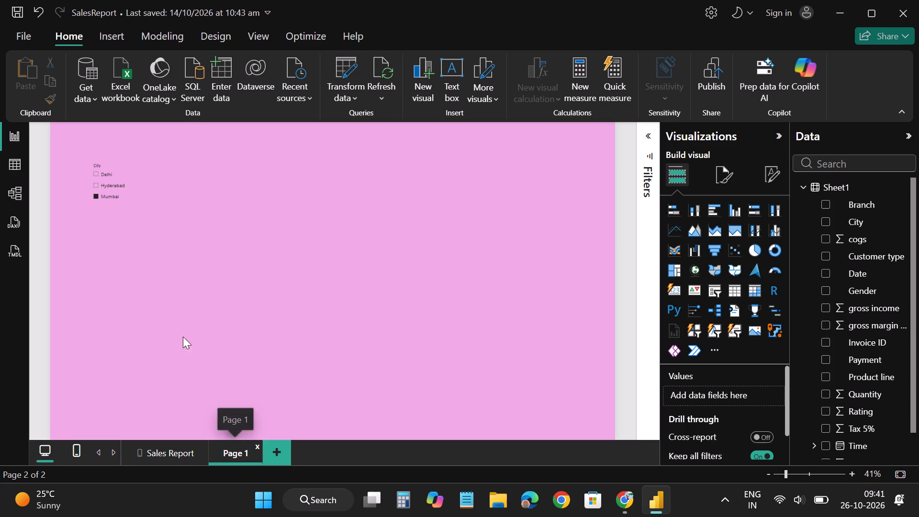
left_click(109, 183)
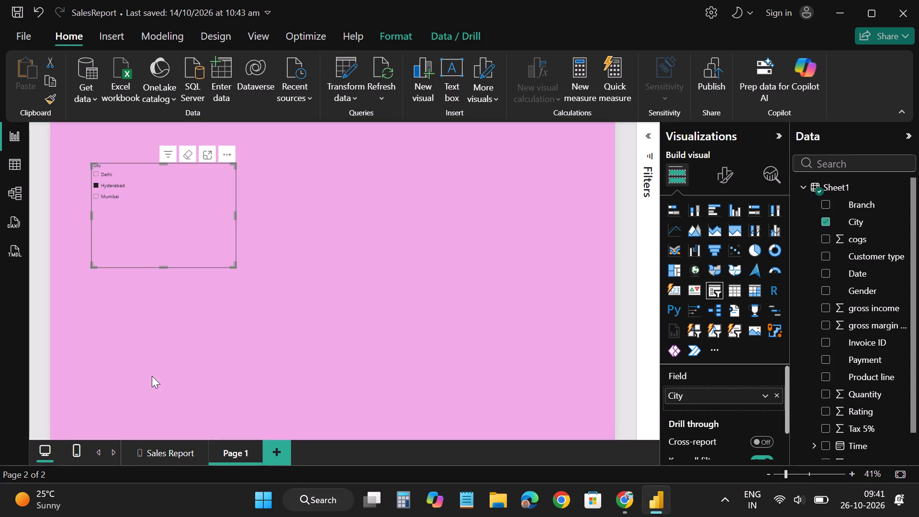
left_click(149, 461)
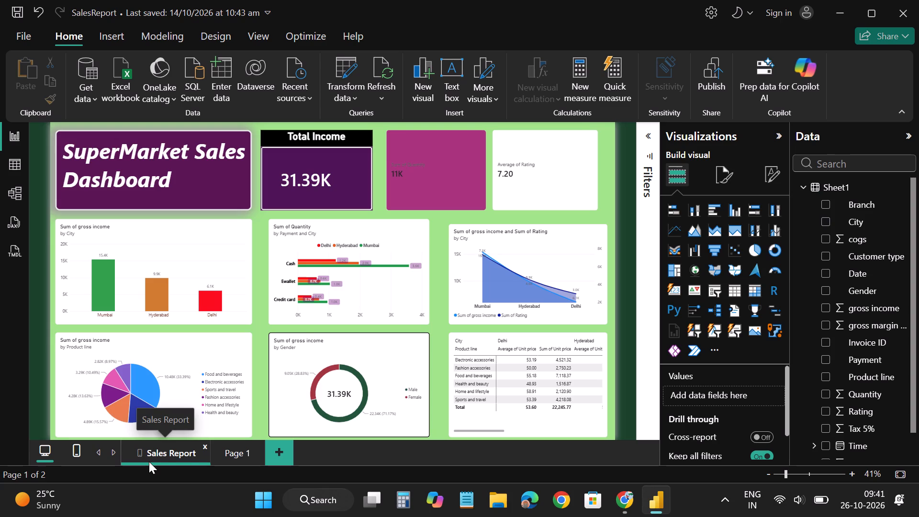
scroll(299, 325, "down", 2)
scroll(299, 325, "up", 2)
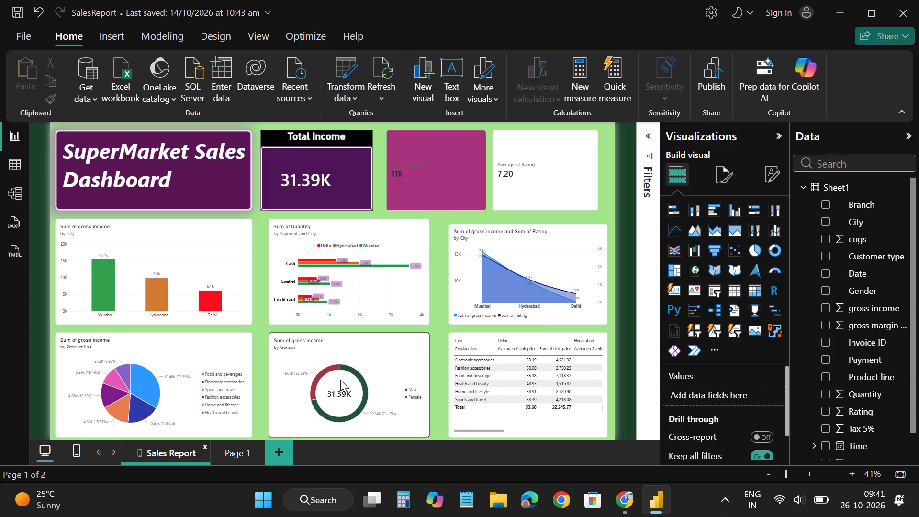
left_click(231, 450)
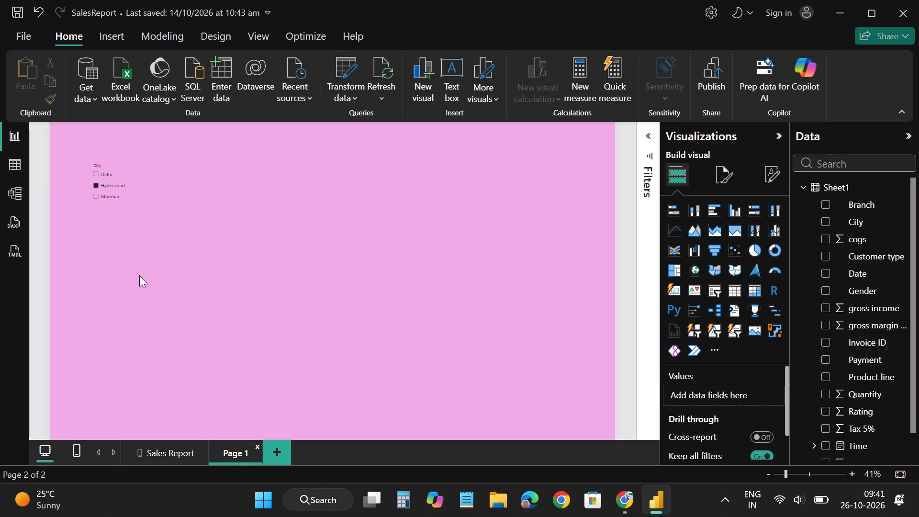
left_click(105, 194, "ctrl")
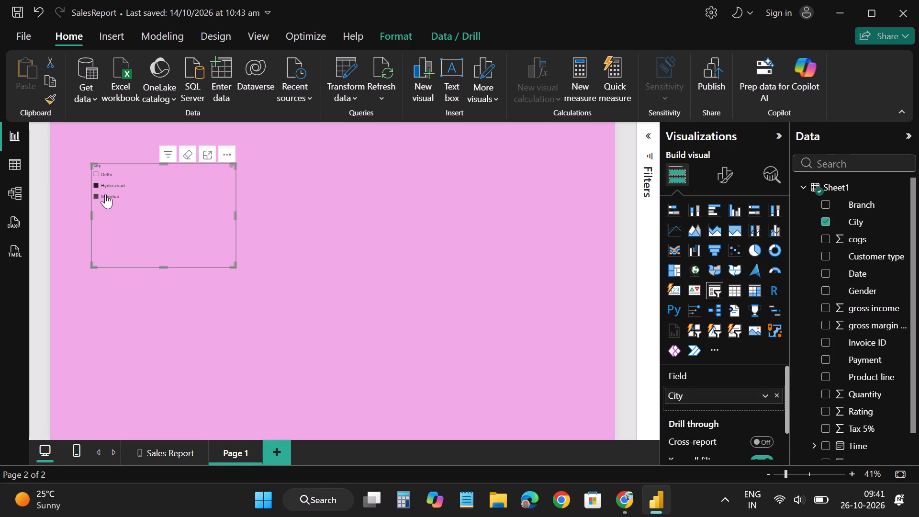
left_click(104, 194, "ctrl")
Examine the City slicer's style choices and selection options in its slicer settings.
left_click(733, 176)
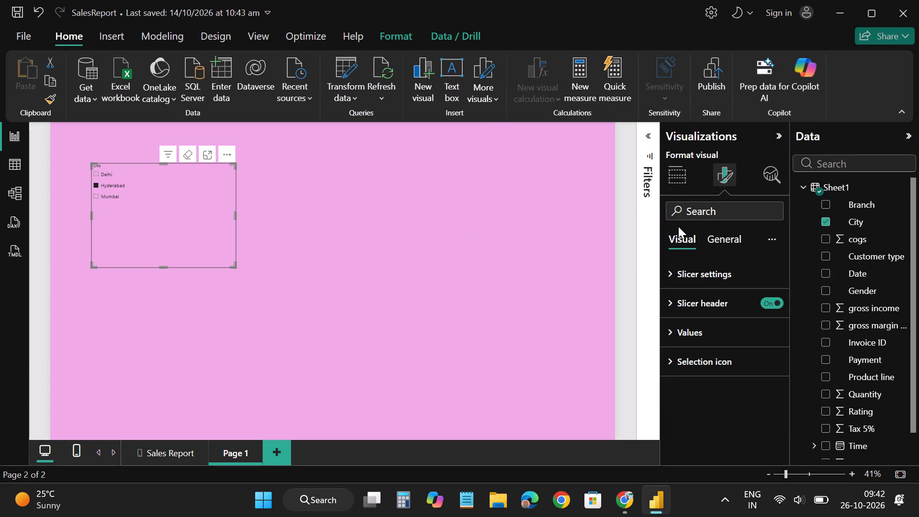
left_click(724, 279)
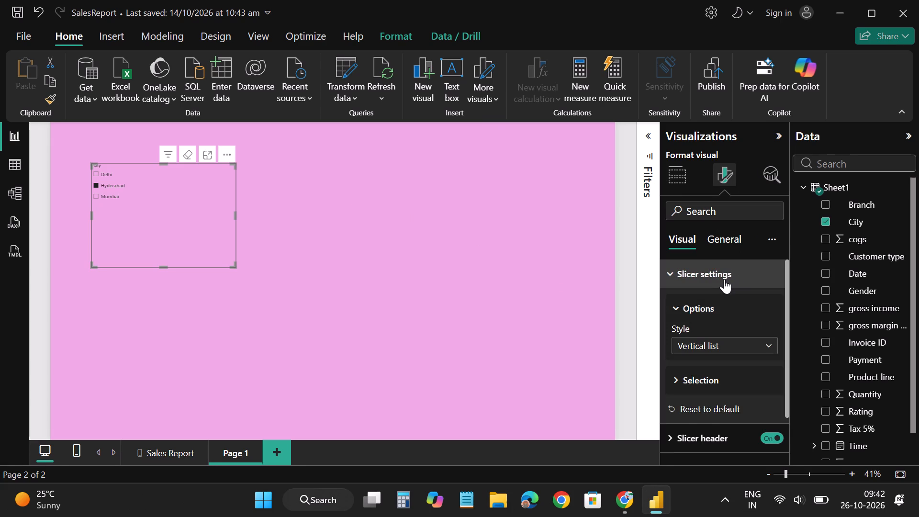
left_click(724, 279)
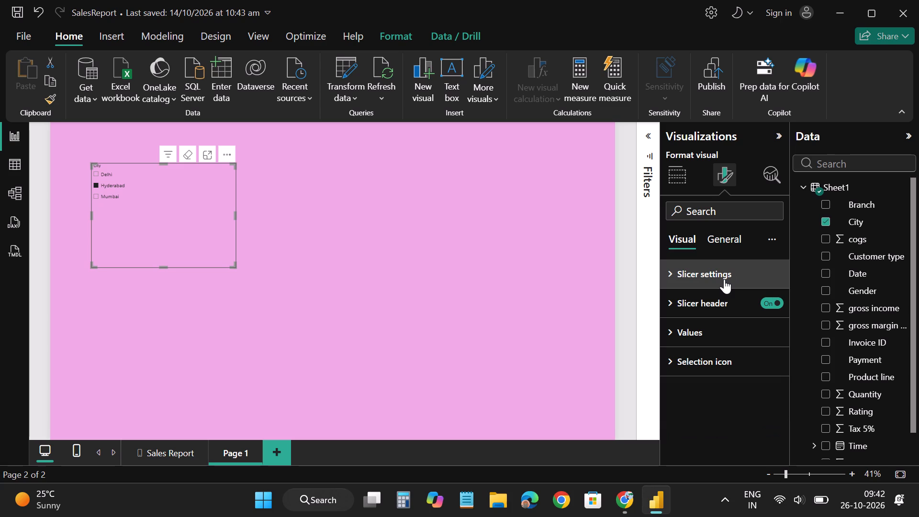
left_click(714, 282)
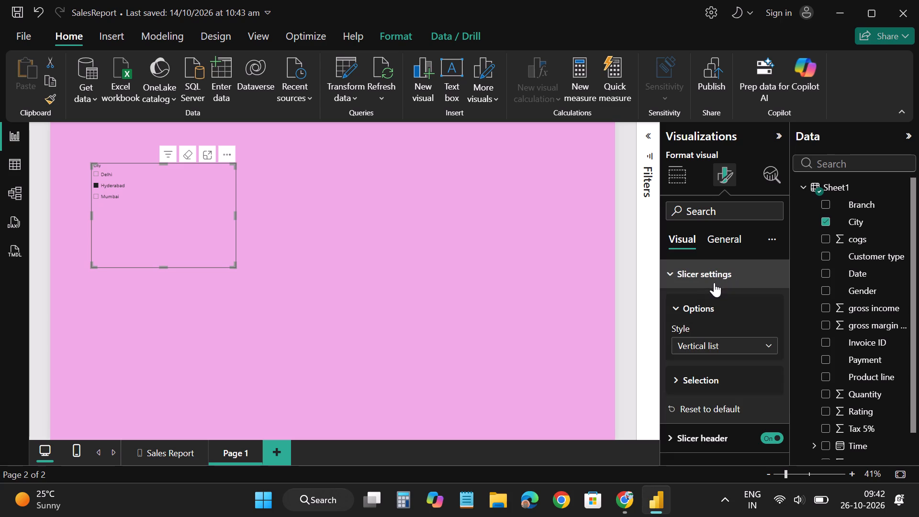
scroll(714, 329, "down", 1)
left_click(703, 331)
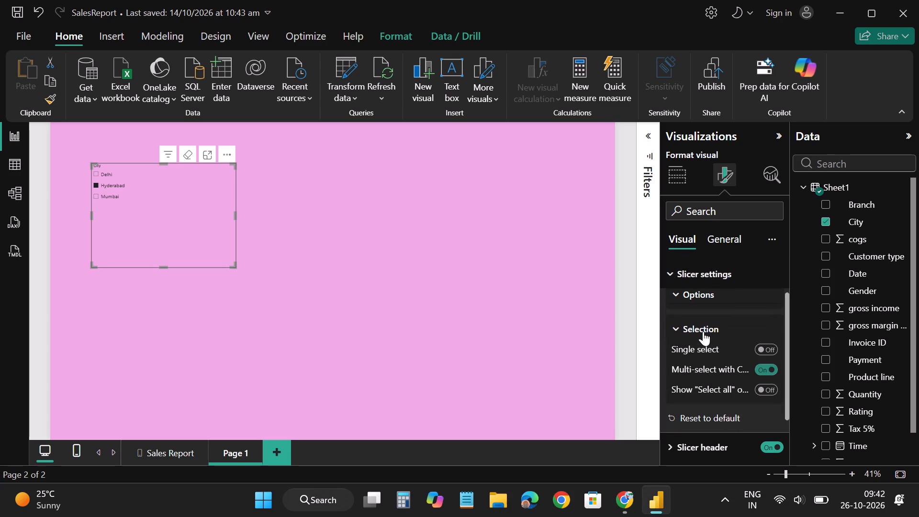
left_click(703, 331)
left_click(698, 288)
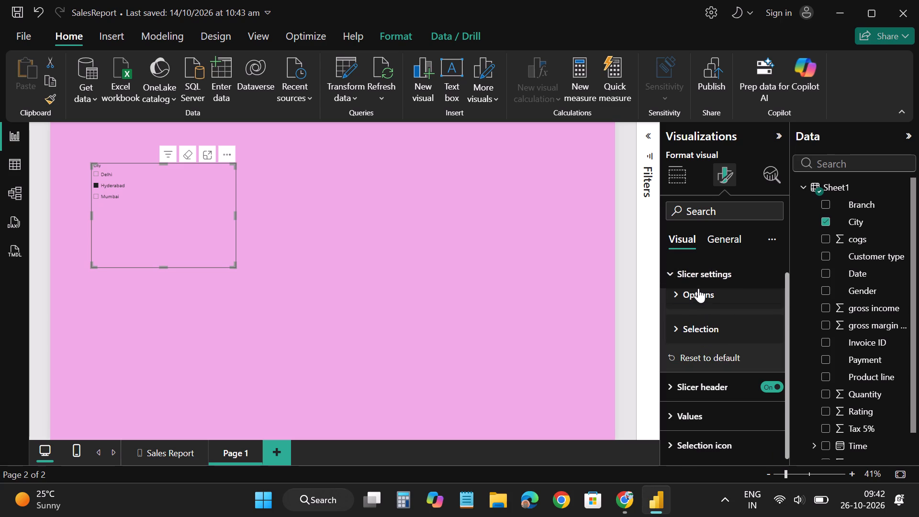
left_click(697, 290)
left_click(697, 290)
left_click(697, 290)
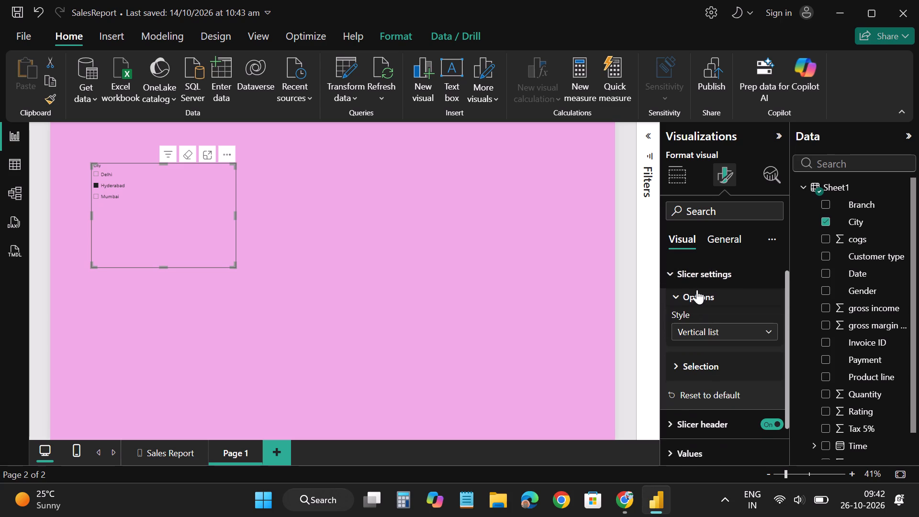
left_click(770, 340)
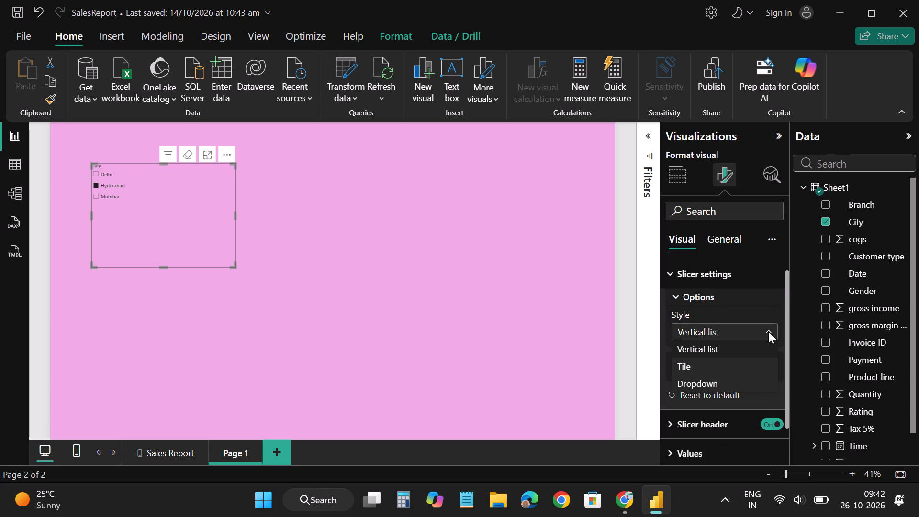
left_click(768, 331)
scroll(714, 361, "down", 1)
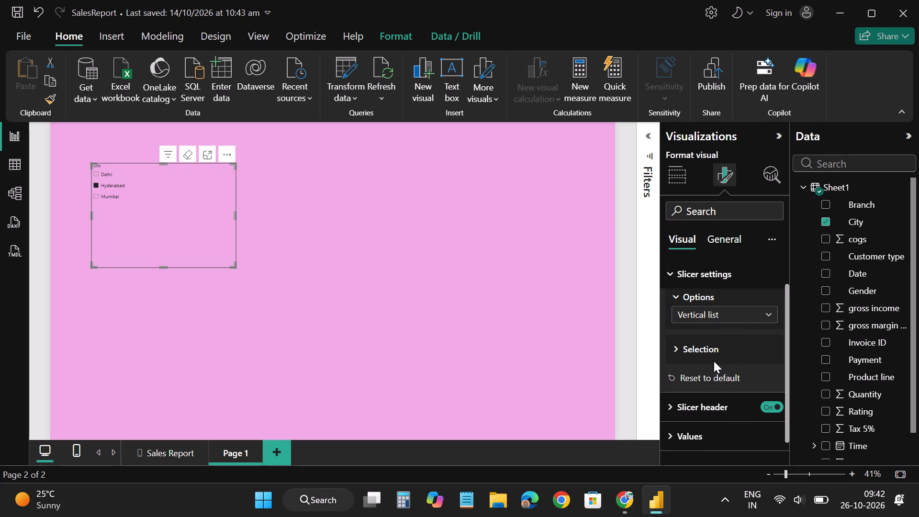
scroll(714, 361, "down", 1)
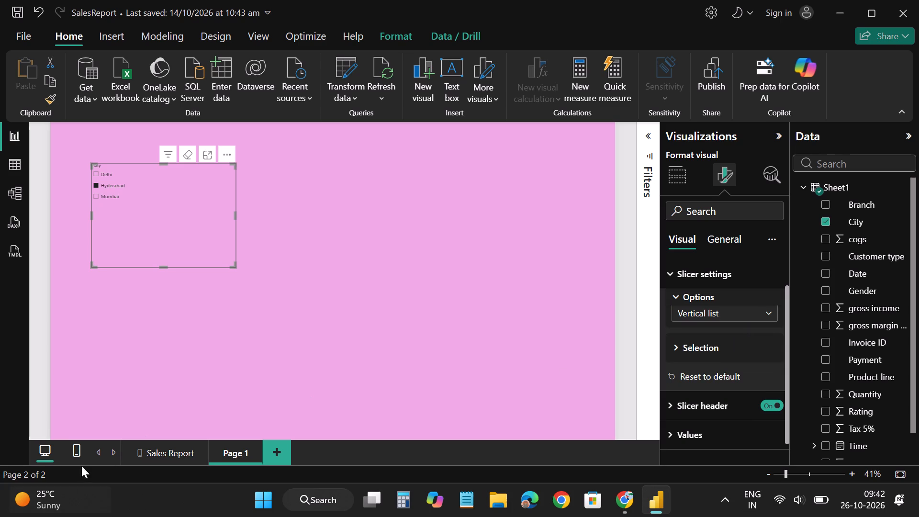
Recheck the Sales Report page and clear the Hyderabad selection in Page 1's City slicer.
left_click(140, 454)
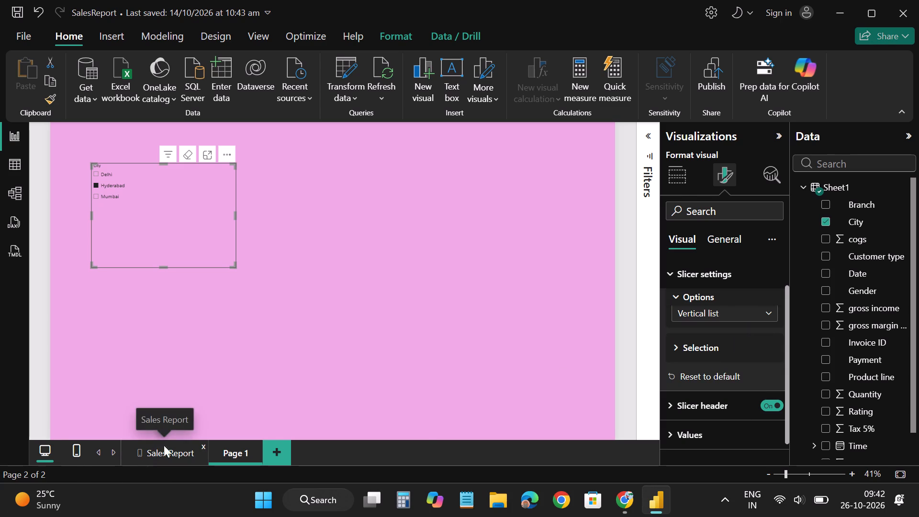
scroll(371, 291, "down", 1)
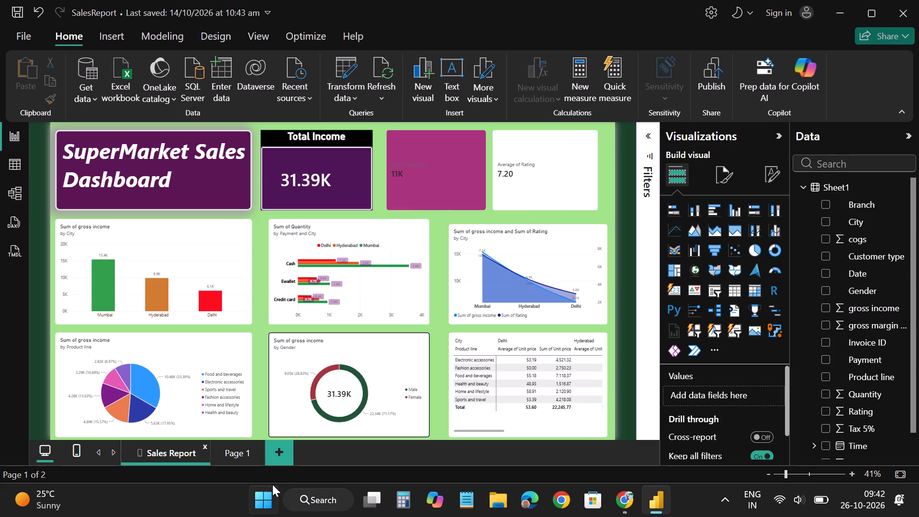
left_click(222, 451)
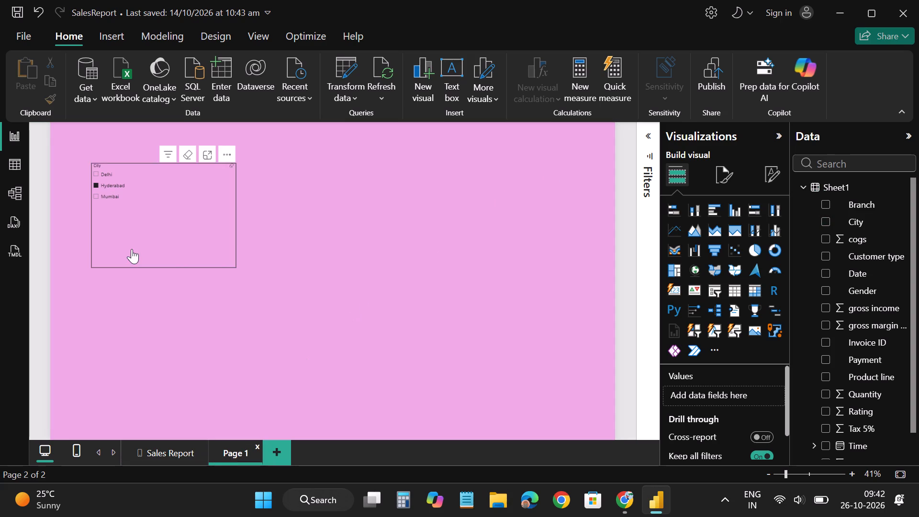
left_click(132, 190)
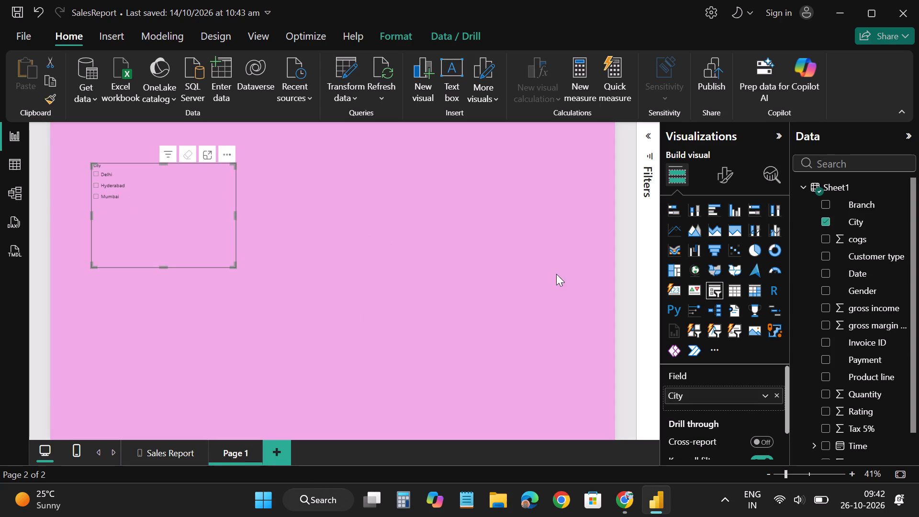
left_click(195, 250)
Change the City slicer's style from a vertical list to Dropdown.
left_click(728, 165)
left_click(741, 270)
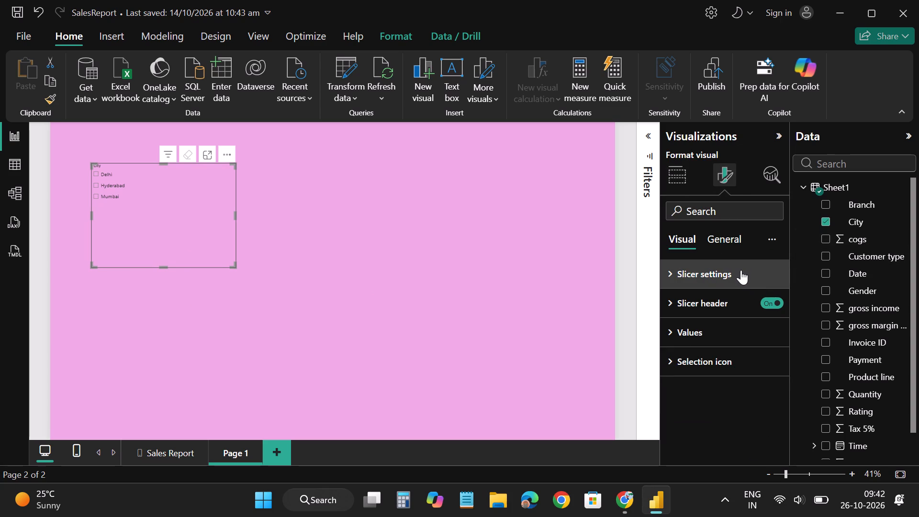
left_click(711, 335)
left_click(710, 342)
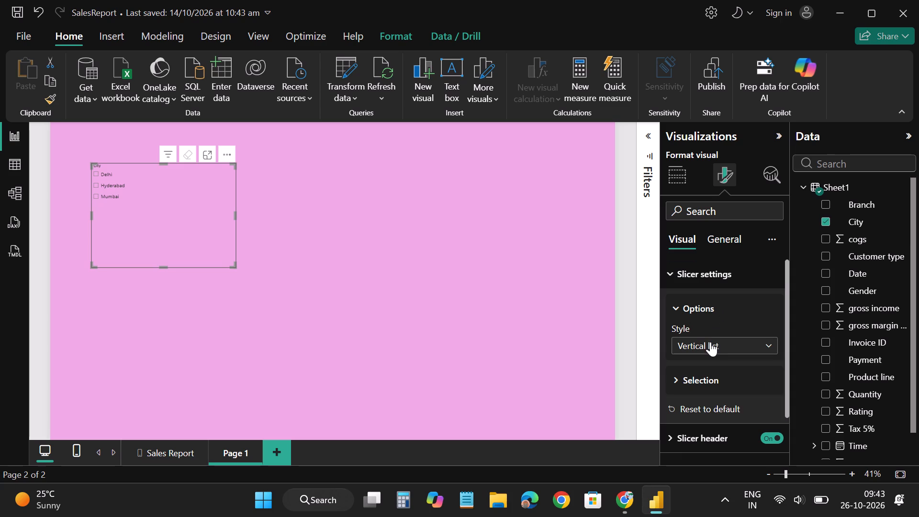
left_click(698, 391)
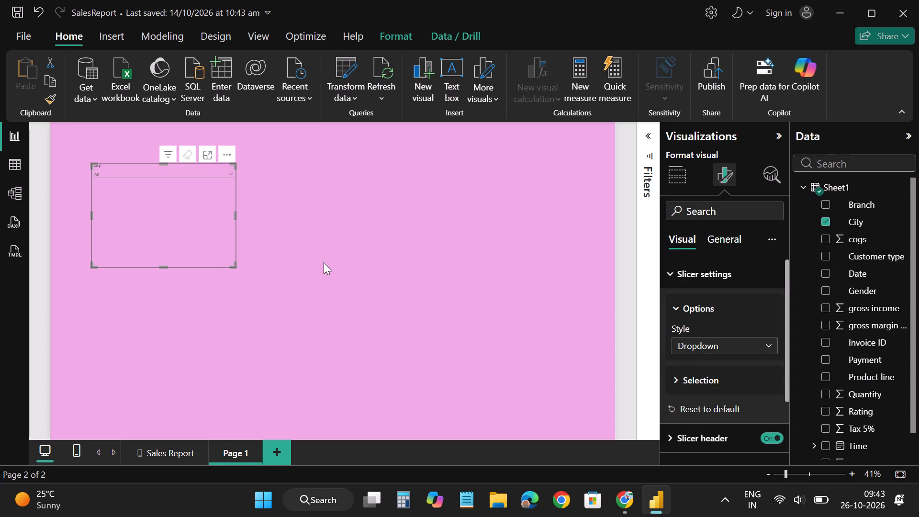
Shrink the City slicer's height to fit its header and dropdown box, and test opening its city list.
left_click(403, 236)
left_click(164, 173)
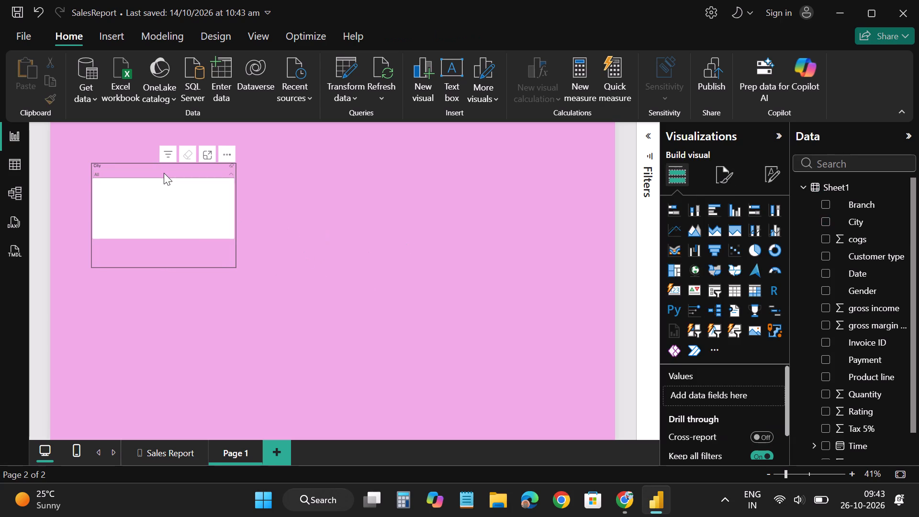
left_click(168, 260)
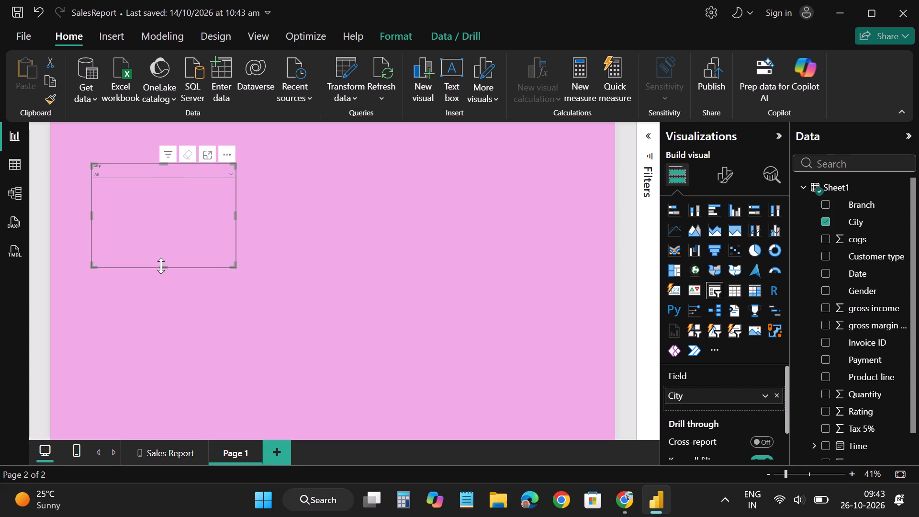
left_click_drag(161, 266, 177, 181)
left_click(199, 171)
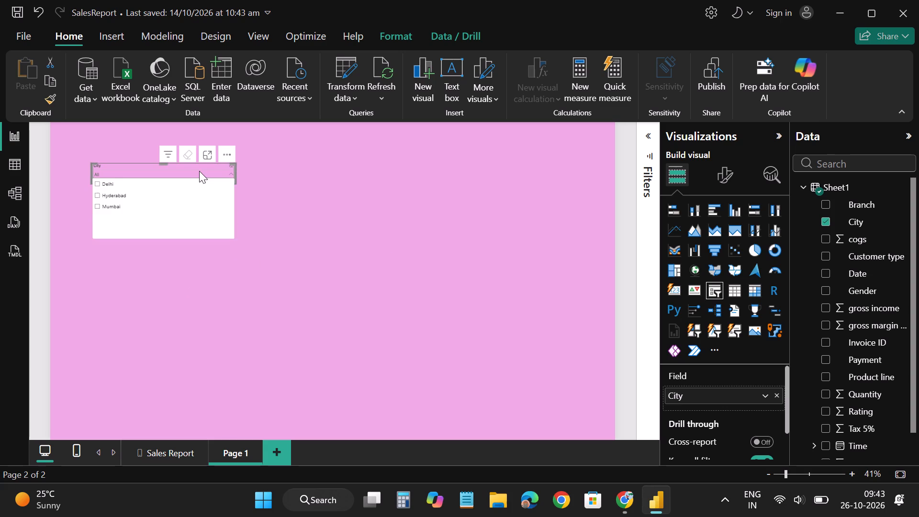
double_click(199, 171)
left_click(199, 171)
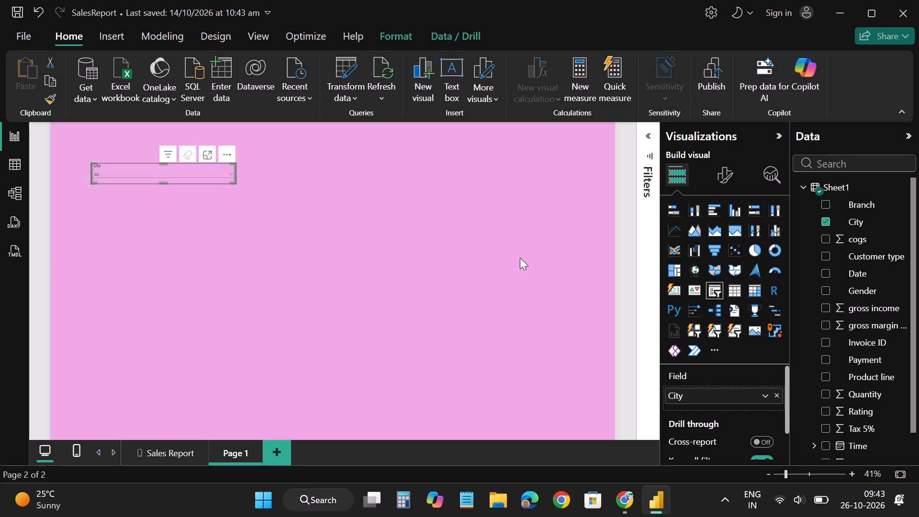
Open the City slicer's general formatting options.
left_click(710, 178)
left_click(721, 178)
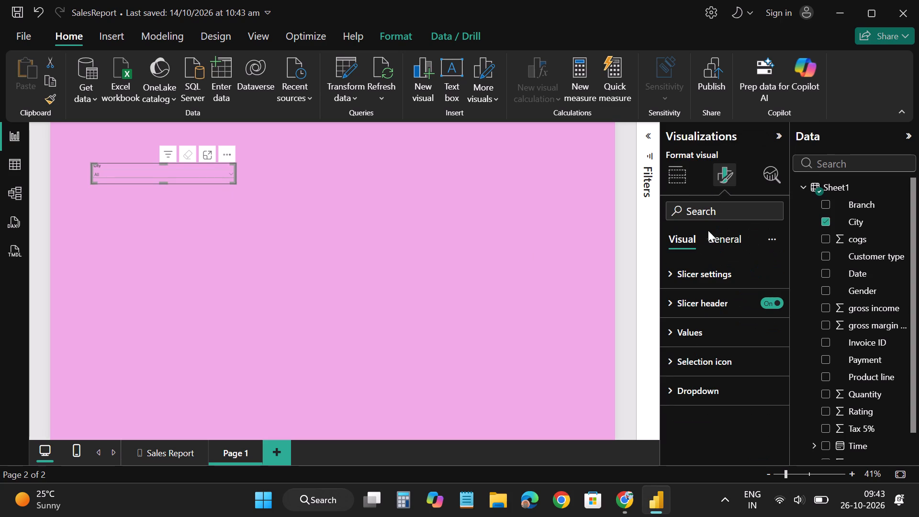
left_click(713, 235)
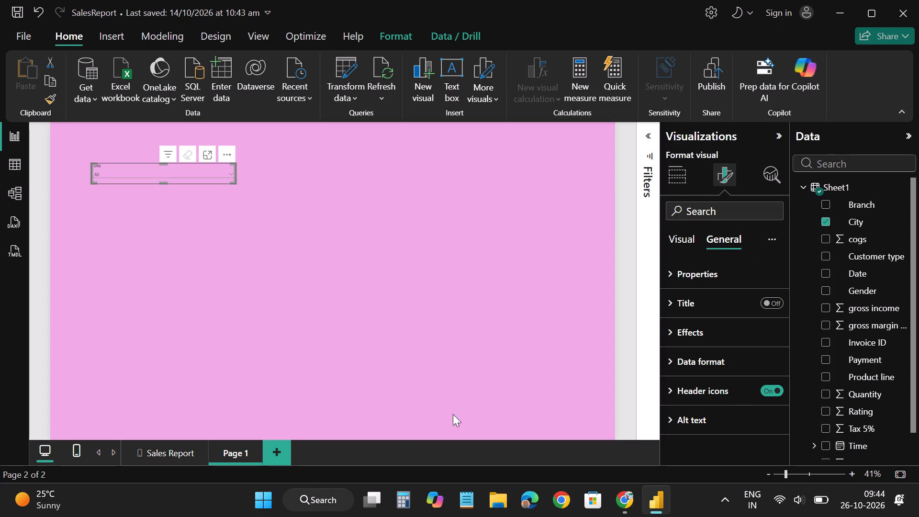
On the Sales Report page, narrow the column chart of gross income by City from its right edge.
left_click(161, 449)
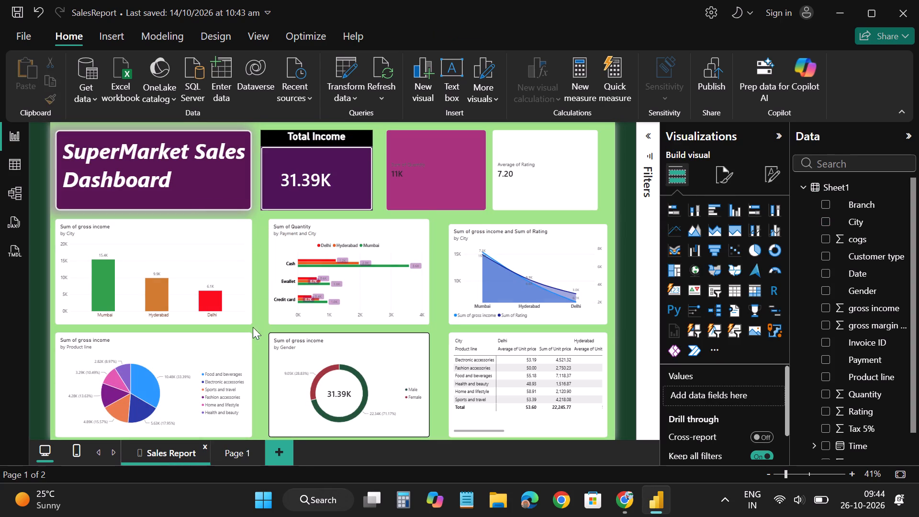
left_click(230, 309)
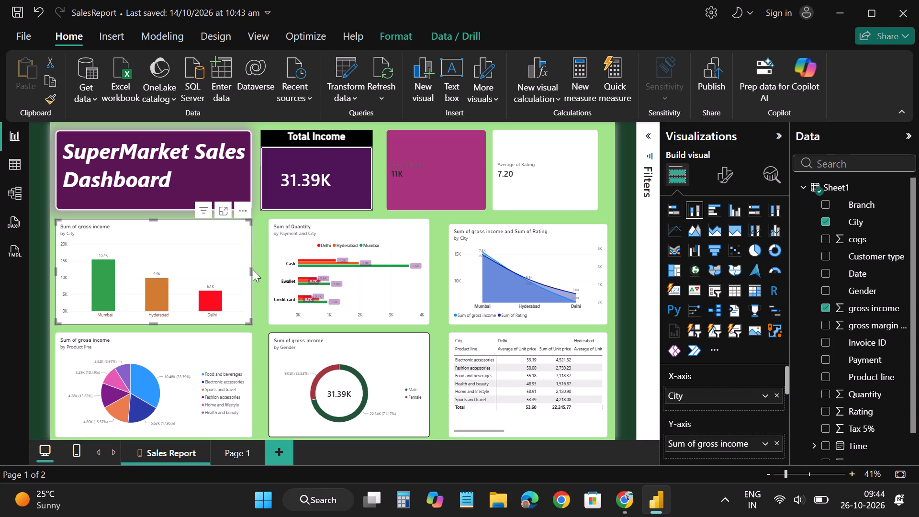
left_click_drag(250, 270, 193, 273)
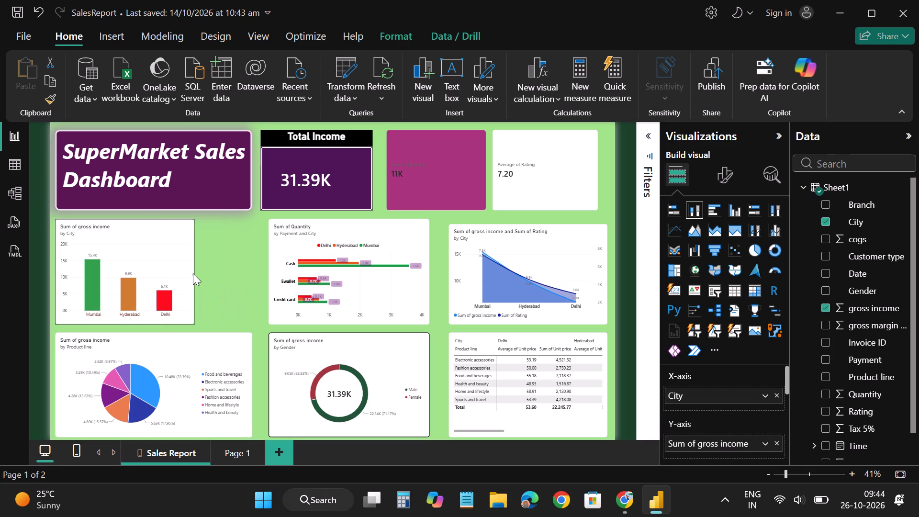
left_click_drag(193, 273, 179, 279)
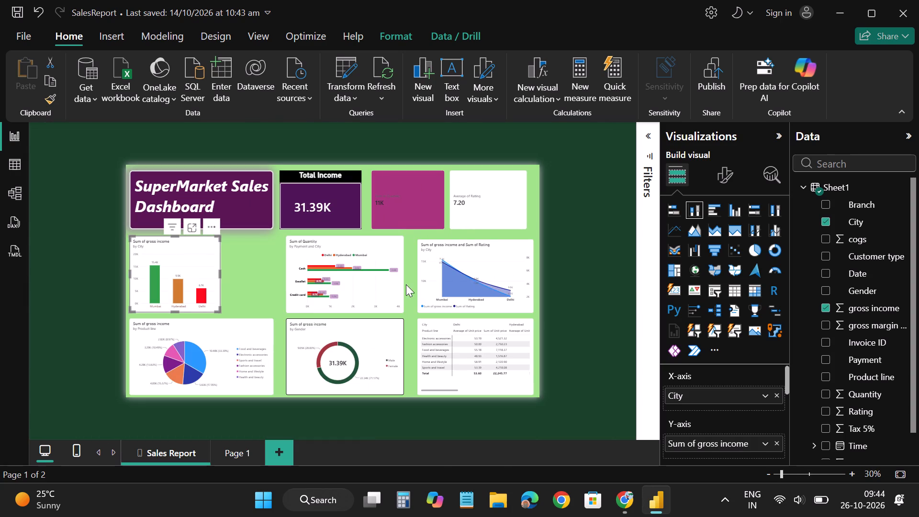
Narrow the SuperMarket Sales Dashboard title box so its text wraps as "SuperMarket" over "Sales Dashboard".
left_click(267, 211)
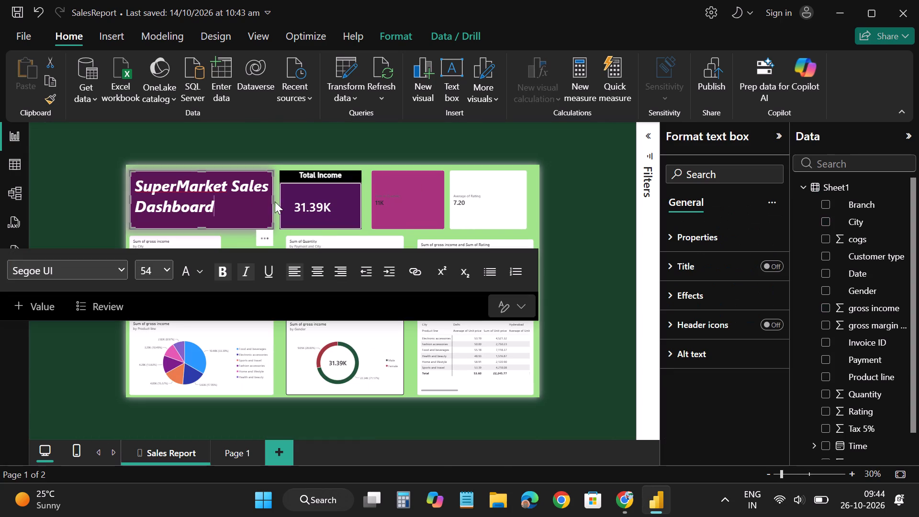
left_click_drag(273, 197, 269, 198)
left_click_drag(269, 198, 252, 202)
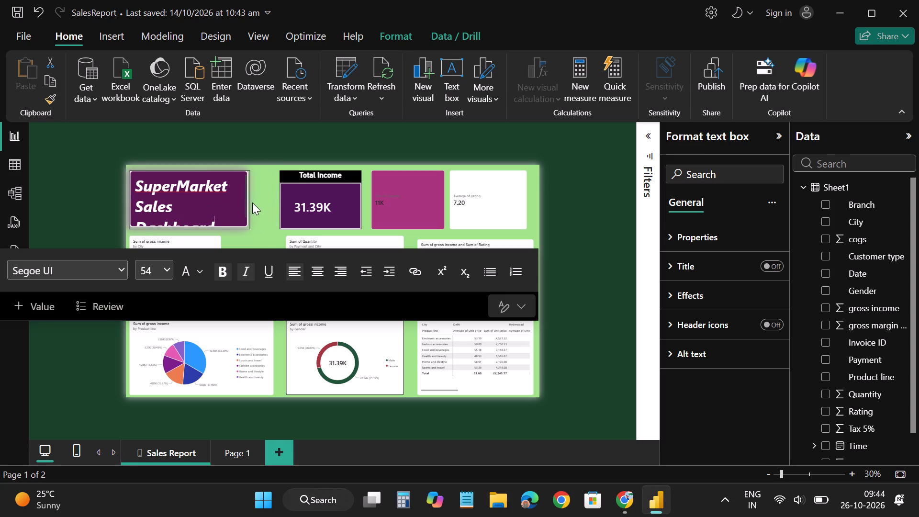
left_click_drag(252, 202, 260, 198)
left_click(269, 206)
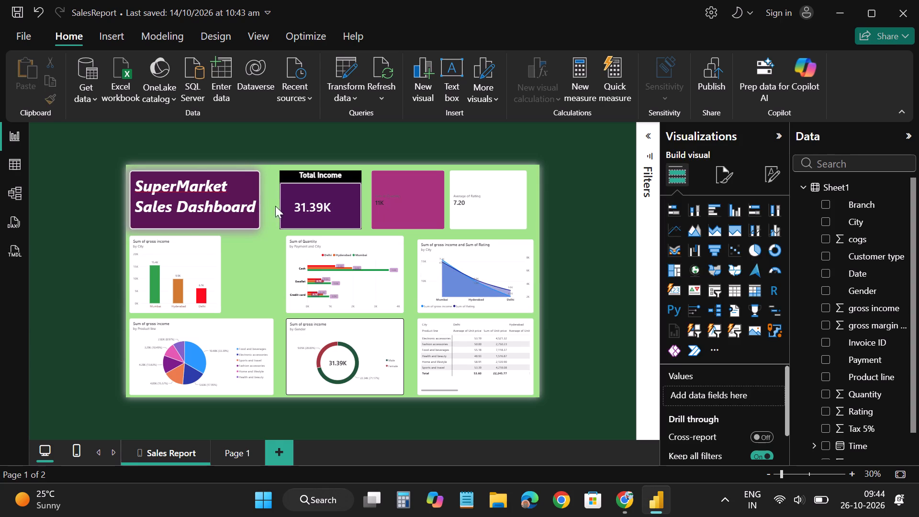
Narrow the Total Income card and move it close beside the dashboard title box.
left_click(311, 206)
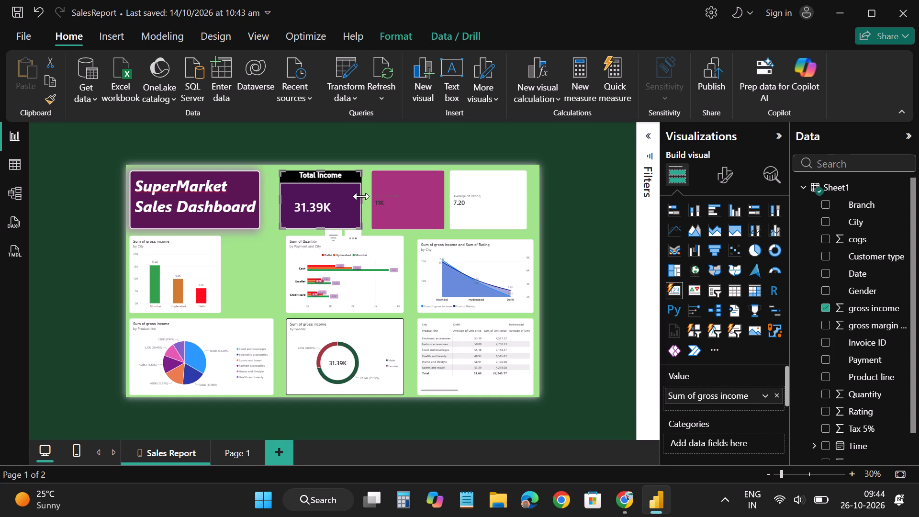
left_click_drag(361, 196, 345, 199)
left_click_drag(312, 226, 312, 225)
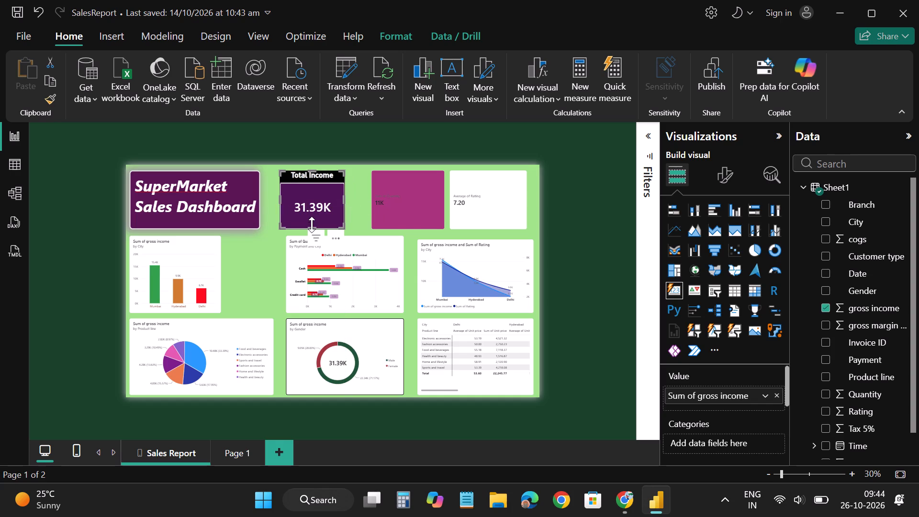
left_click_drag(312, 225, 312, 224)
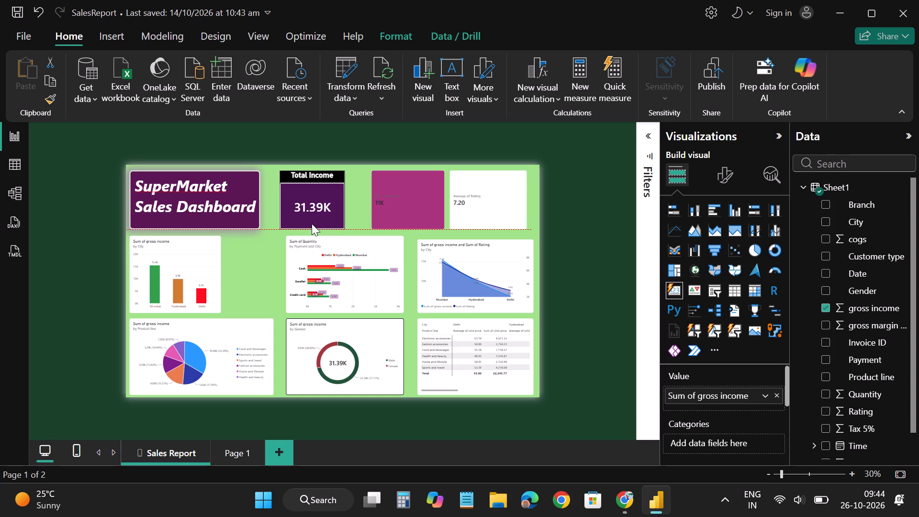
left_click_drag(312, 224, 312, 222)
left_click_drag(312, 222, 313, 222)
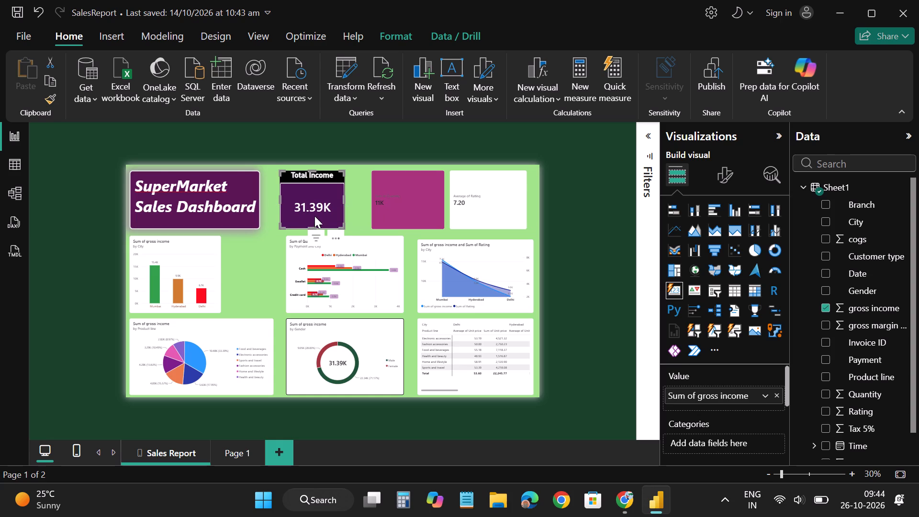
left_click_drag(314, 216, 303, 218)
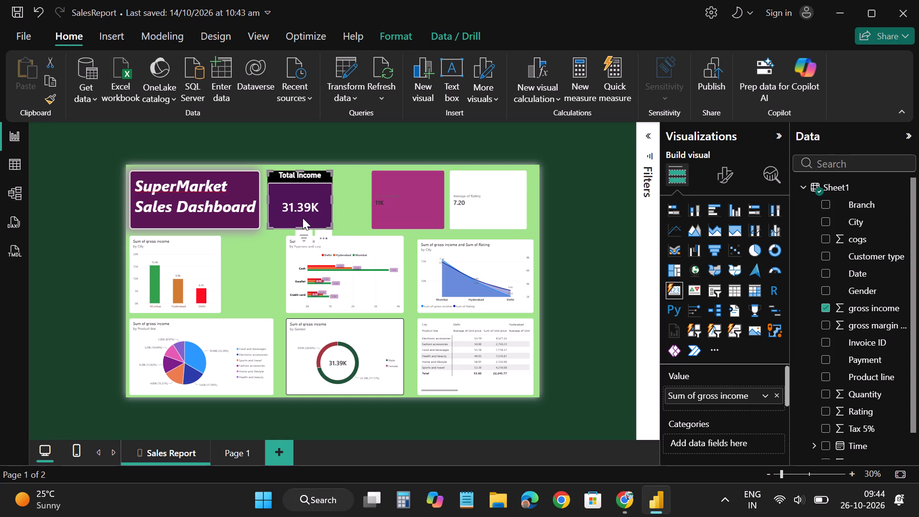
Move the Sum of Quantity card beside the Total Income card and bring the Average of Rating card up next to it.
left_click(408, 212)
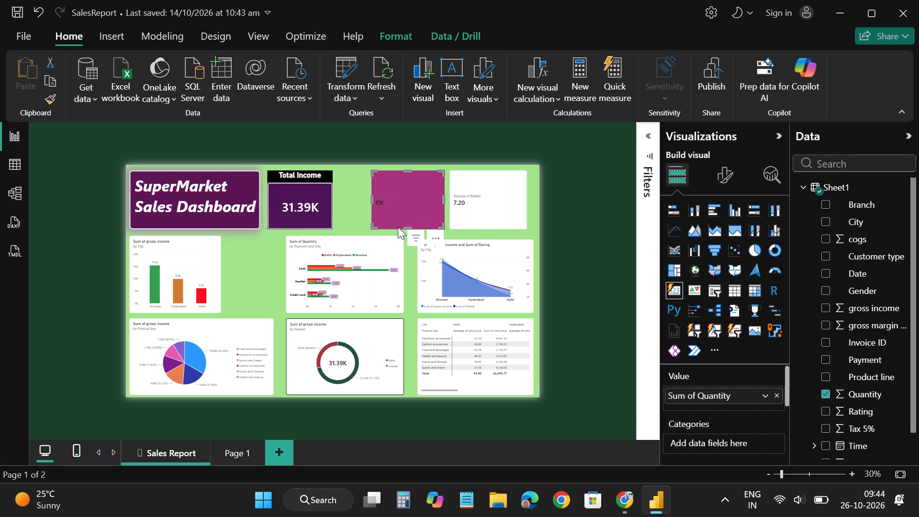
left_click(406, 227)
left_click_drag(417, 209, 387, 213)
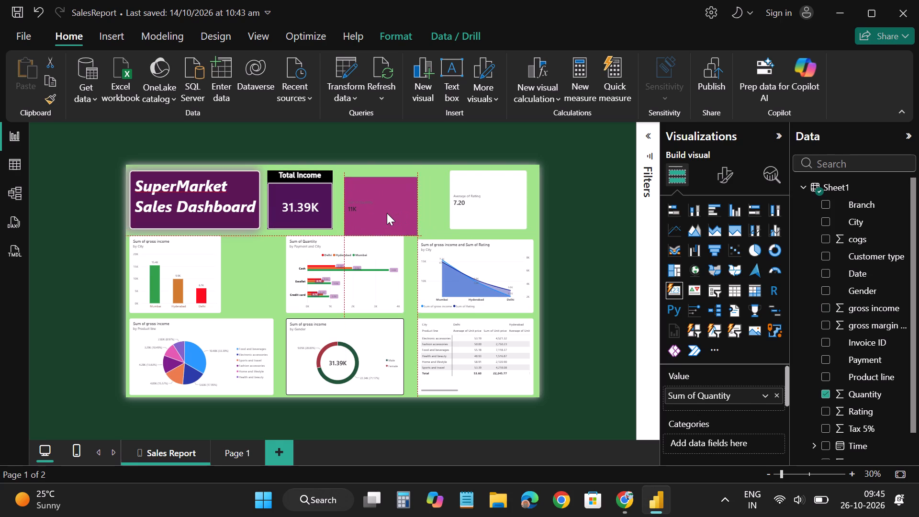
left_click_drag(387, 213, 381, 208)
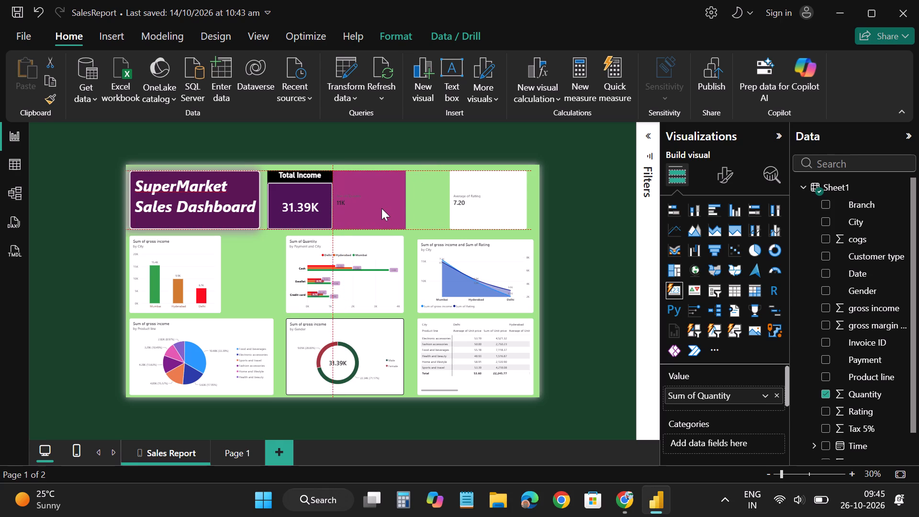
left_click_drag(381, 208, 384, 208)
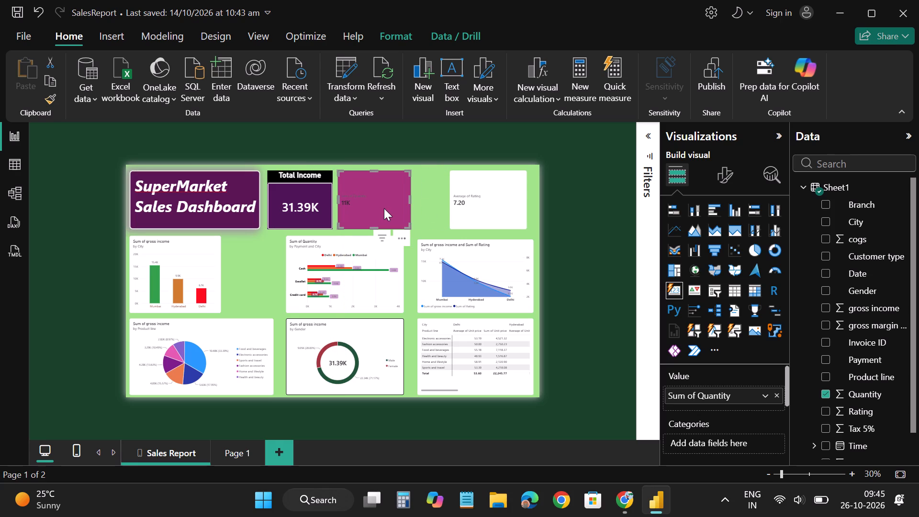
left_click_drag(498, 204, 471, 208)
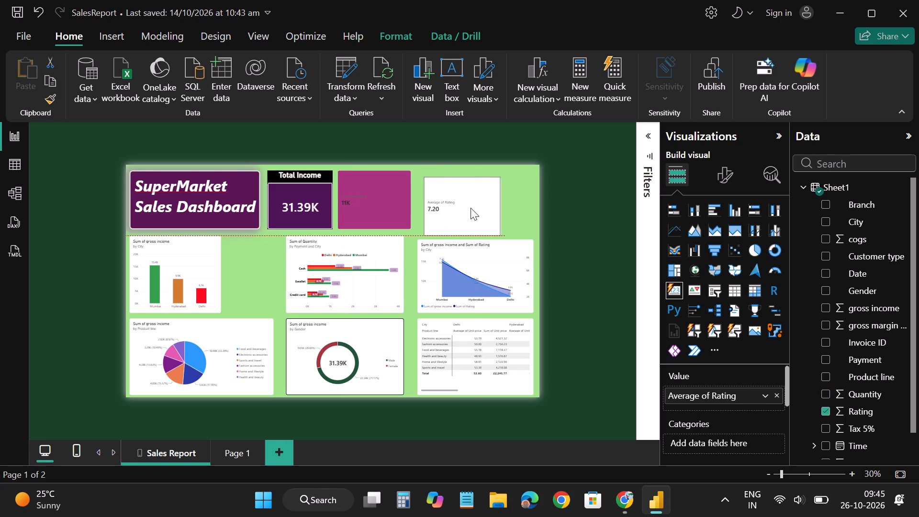
left_click_drag(471, 208, 469, 206)
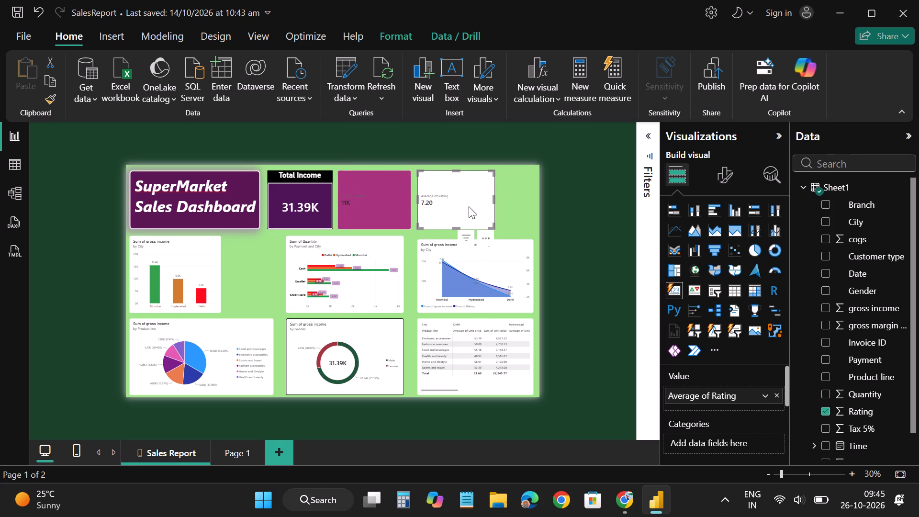
Narrow the Sum of Quantity and Average of Rating cards and close the gap between them in the top row.
left_click(385, 196)
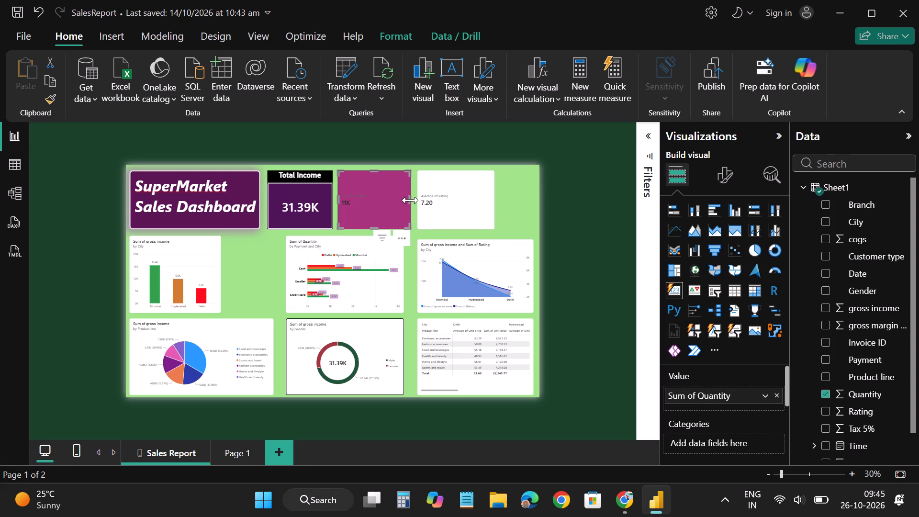
left_click_drag(410, 200, 392, 199)
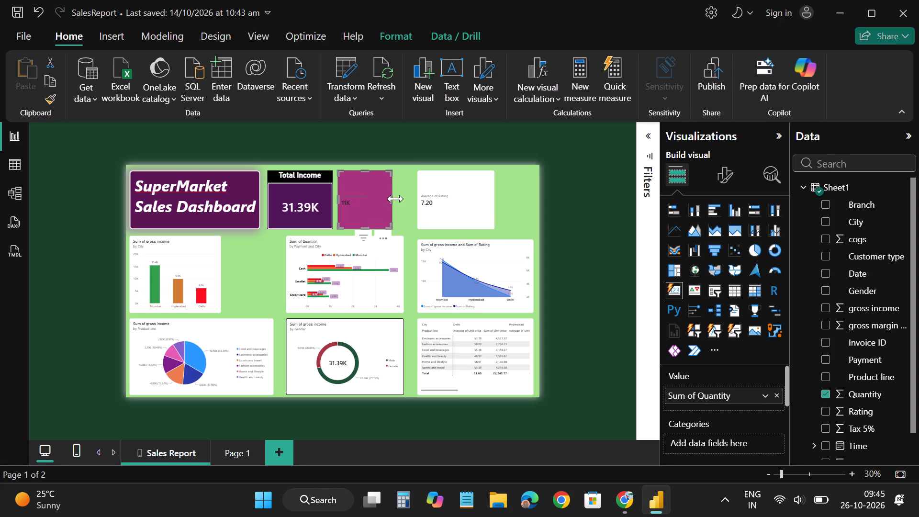
left_click(465, 194)
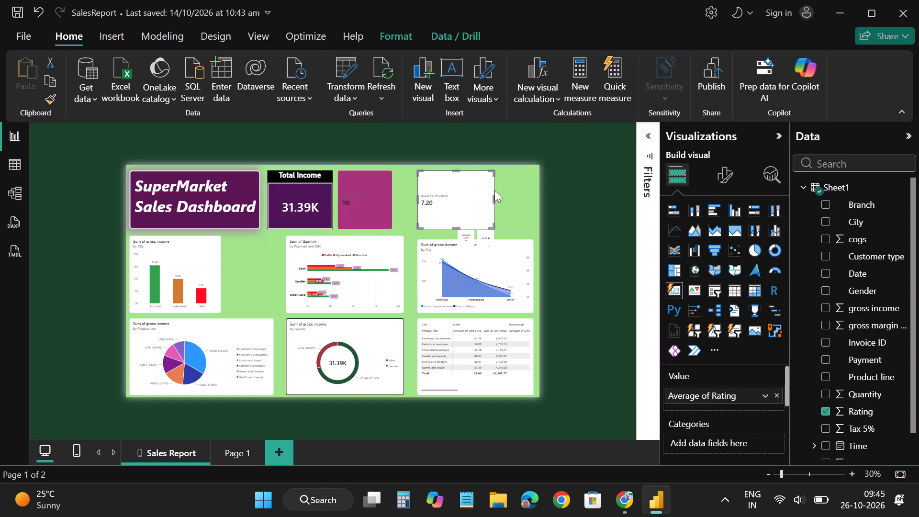
left_click_drag(493, 198, 483, 198)
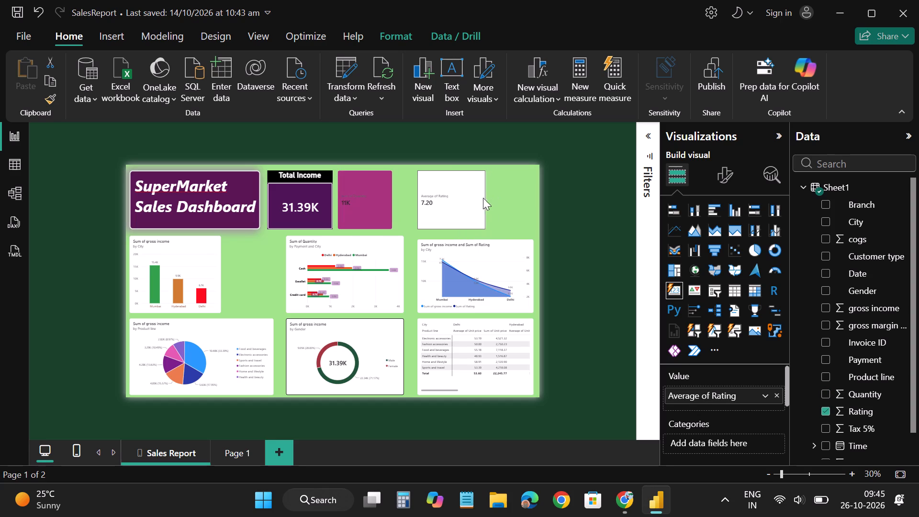
left_click_drag(483, 198, 450, 193)
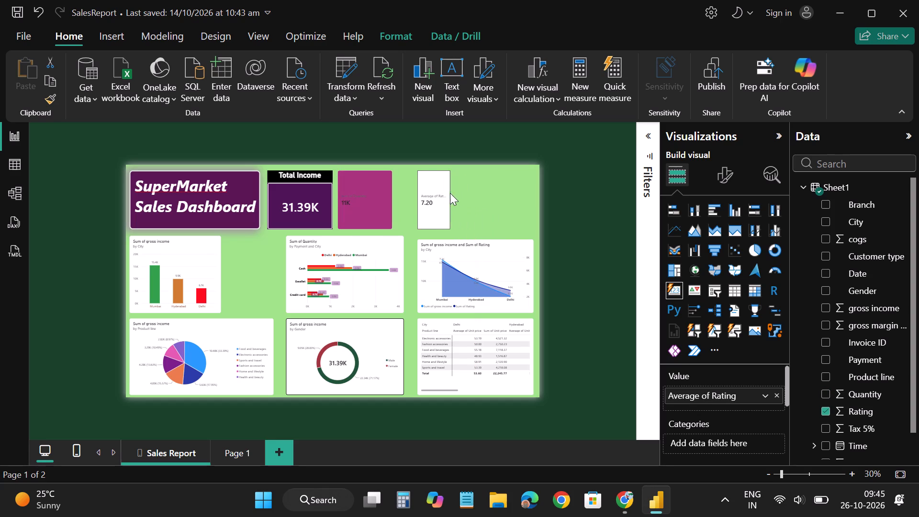
left_click_drag(450, 193, 455, 191)
left_click_drag(442, 203, 423, 205)
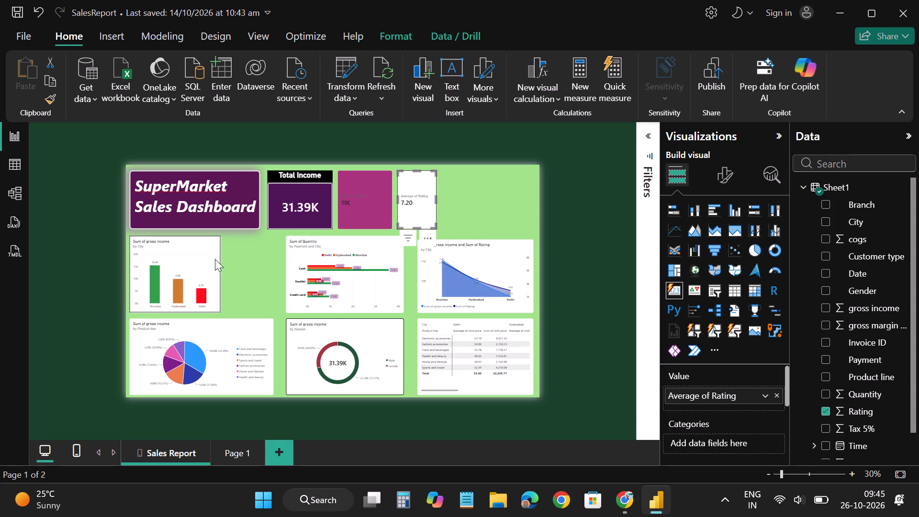
Move the gross income by City column chart into the top row beside the Average of Rating card and shorten it to the cards' height.
left_click_drag(181, 286, 489, 223)
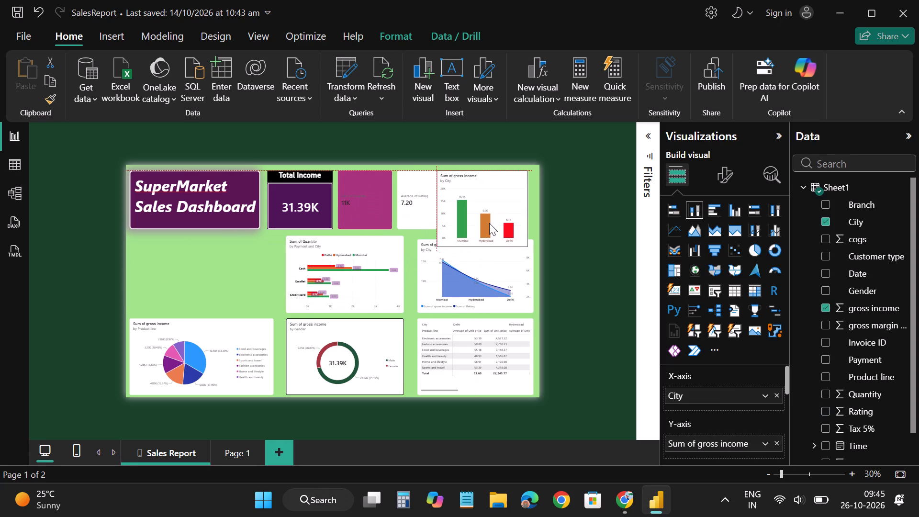
left_click_drag(489, 223, 495, 221)
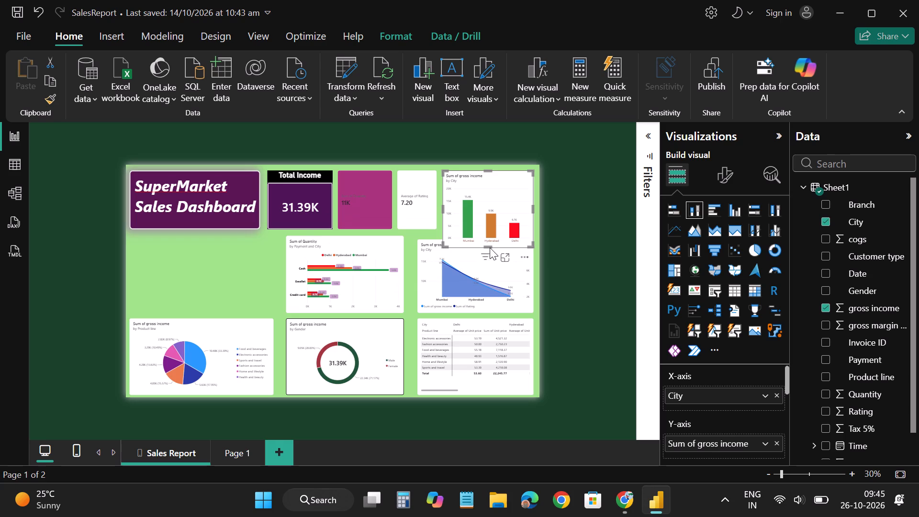
left_click_drag(485, 246, 485, 232)
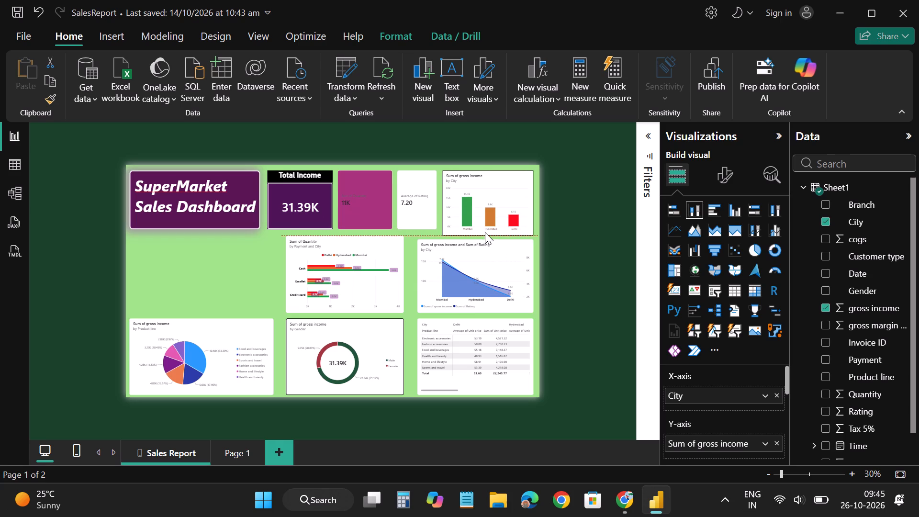
left_click_drag(485, 232, 486, 229)
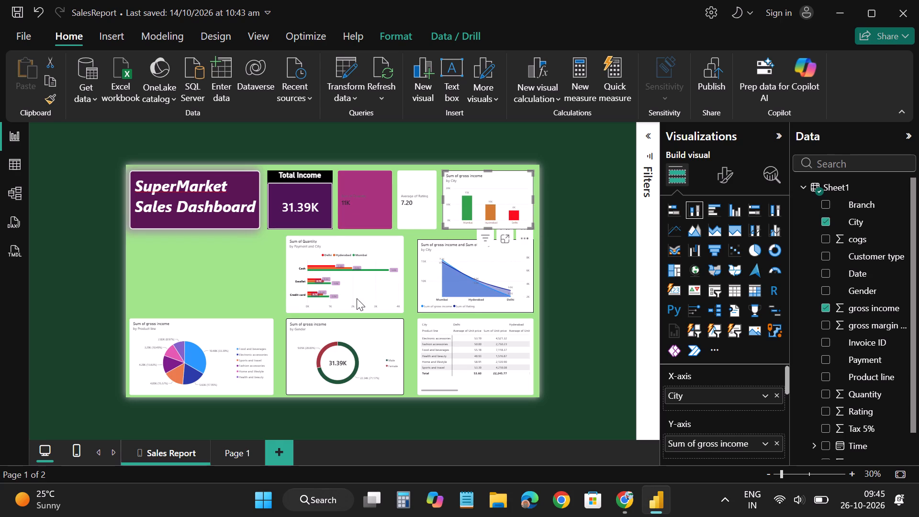
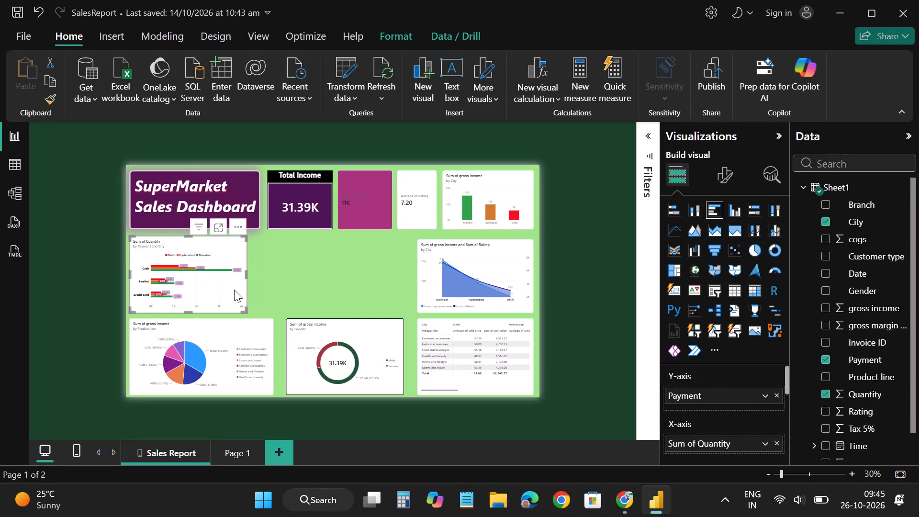
Narrow and shorten the Sum of Quantity by Payment and City bar chart in the second row.
left_click_drag(246, 271, 221, 273)
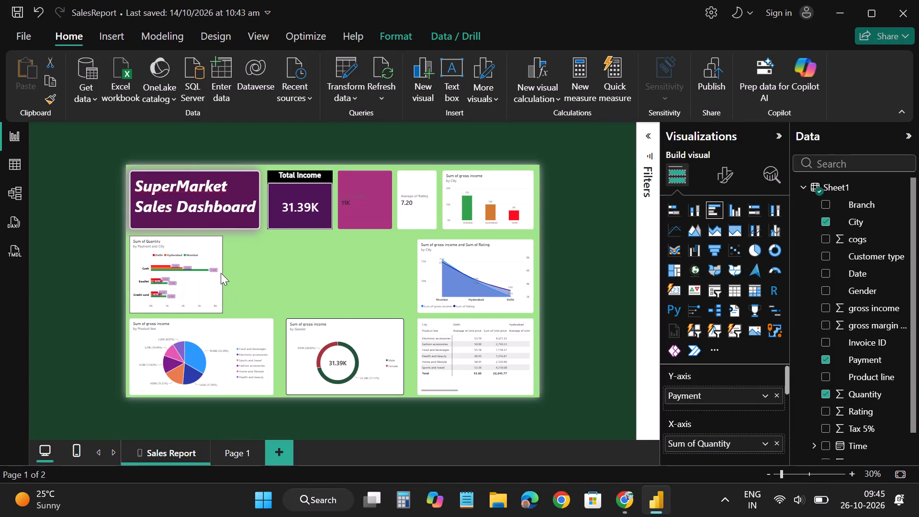
left_click_drag(221, 273, 219, 273)
left_click_drag(175, 312, 175, 309)
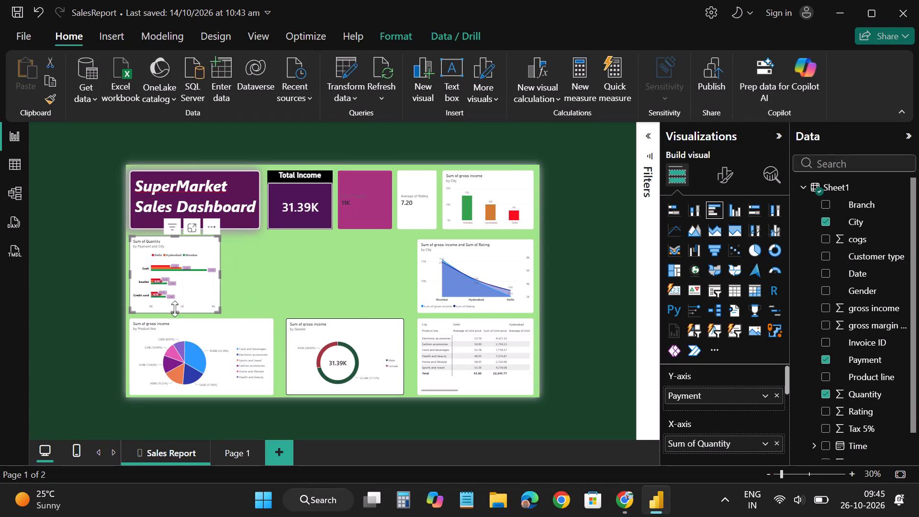
left_click_drag(175, 309, 176, 303)
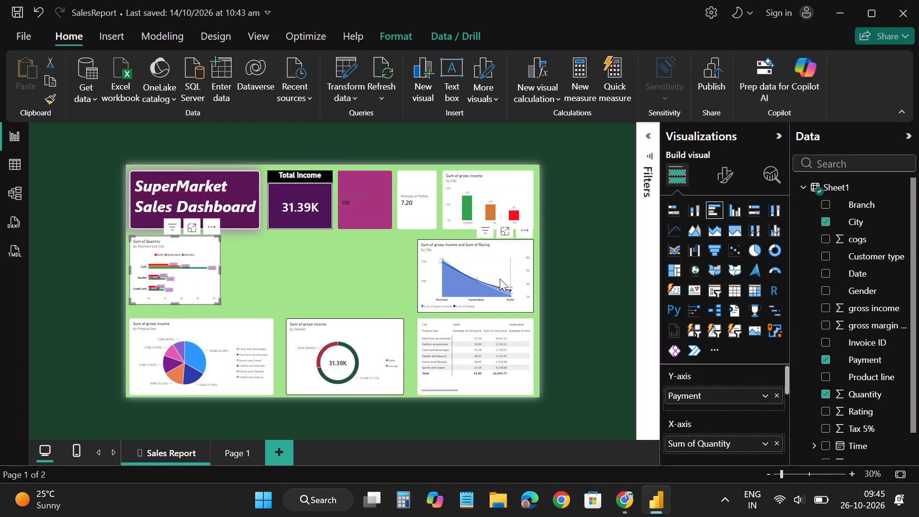
Move the gross income and Rating by City area chart beside the Sum of Quantity bar chart, match its height and narrow it.
left_click_drag(500, 279, 247, 269)
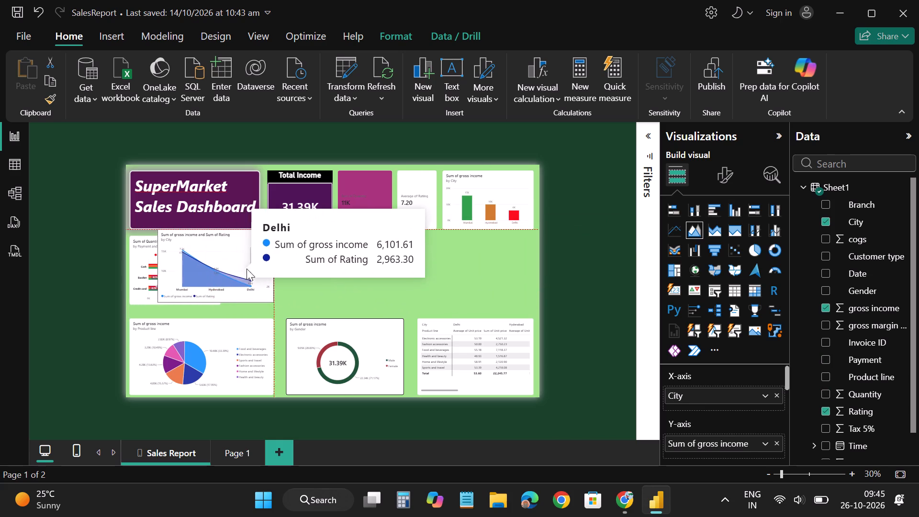
left_click_drag(247, 269, 312, 274)
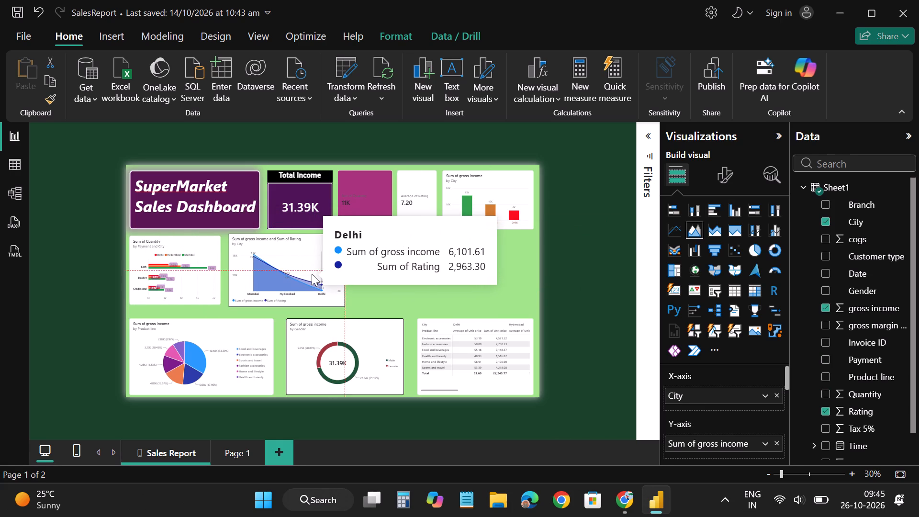
left_click_drag(312, 274, 311, 277)
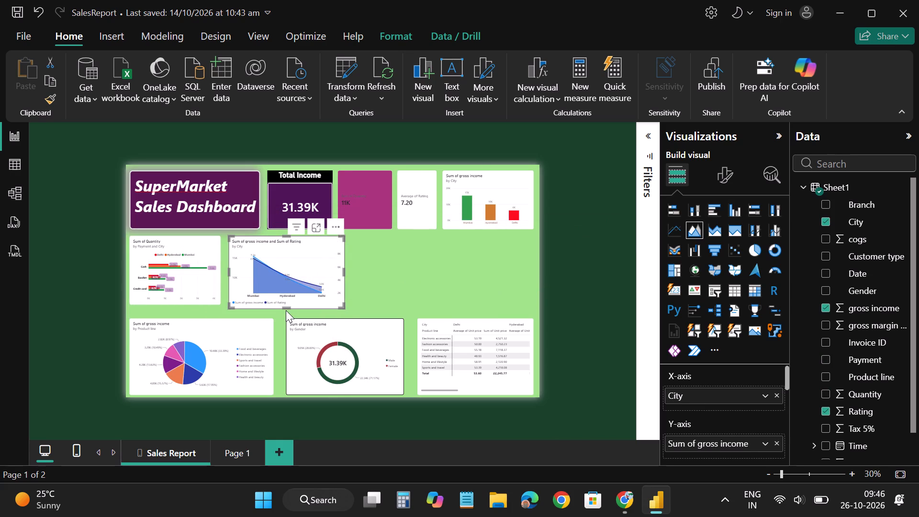
left_click_drag(288, 306, 288, 298)
left_click(288, 282)
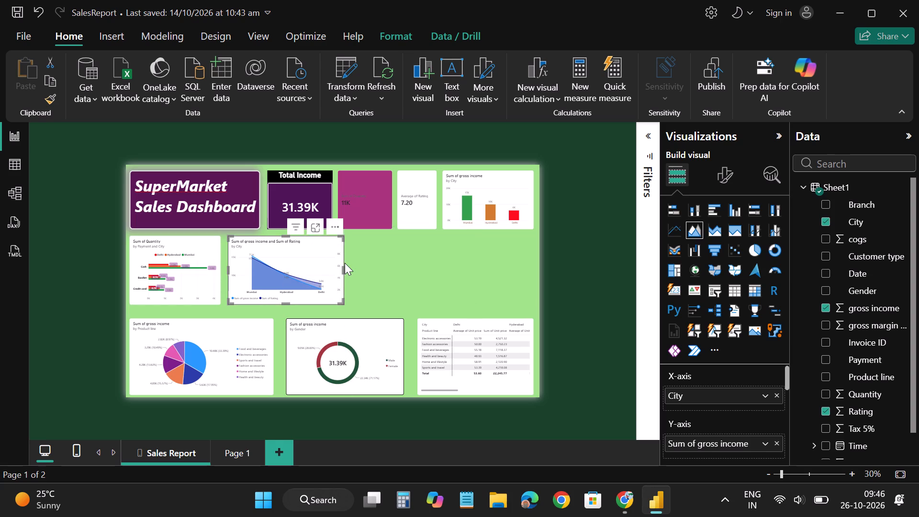
left_click_drag(343, 268, 322, 270)
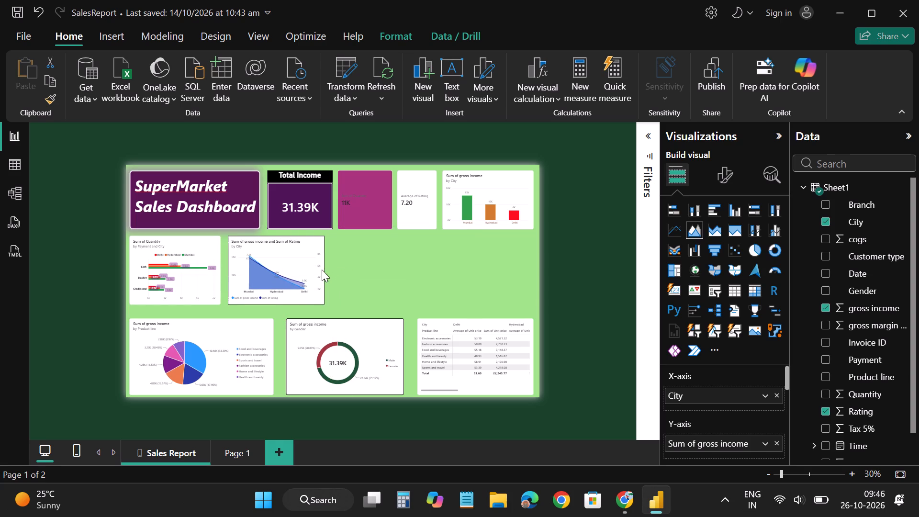
left_click_drag(322, 270, 308, 275)
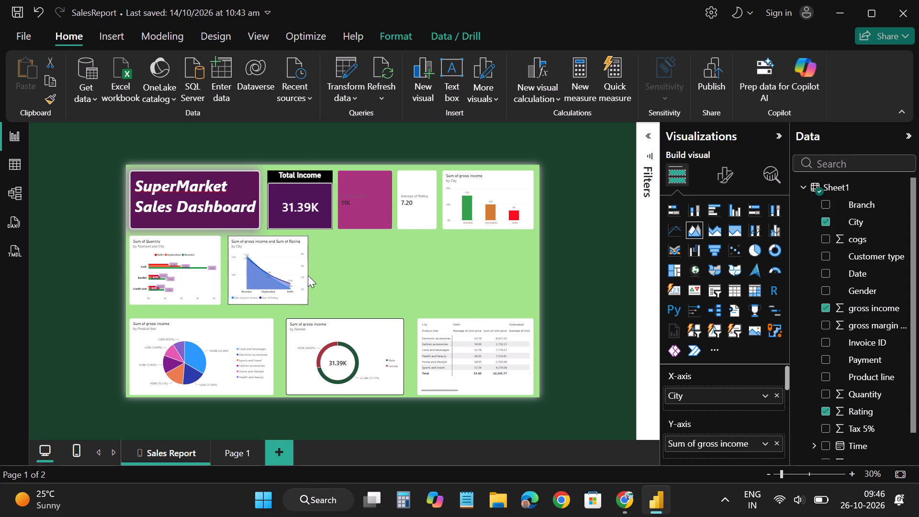
left_click_drag(308, 275, 300, 276)
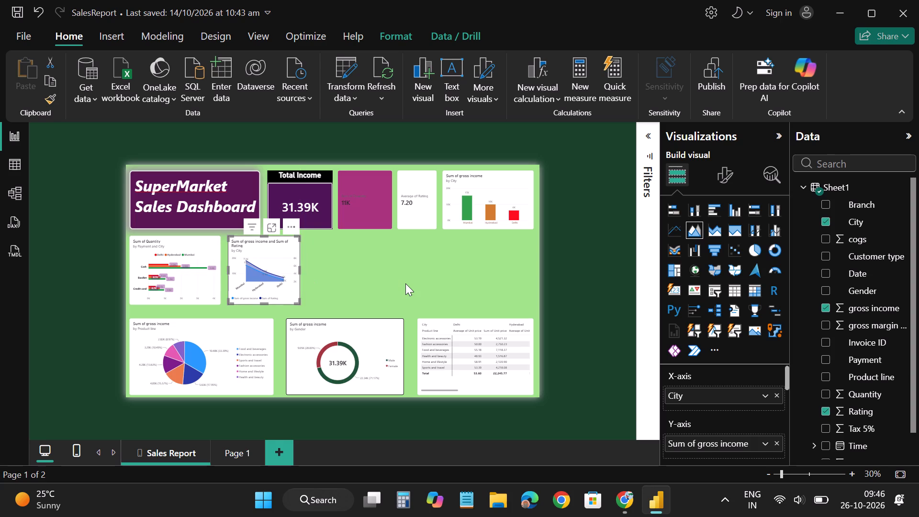
left_click(405, 283)
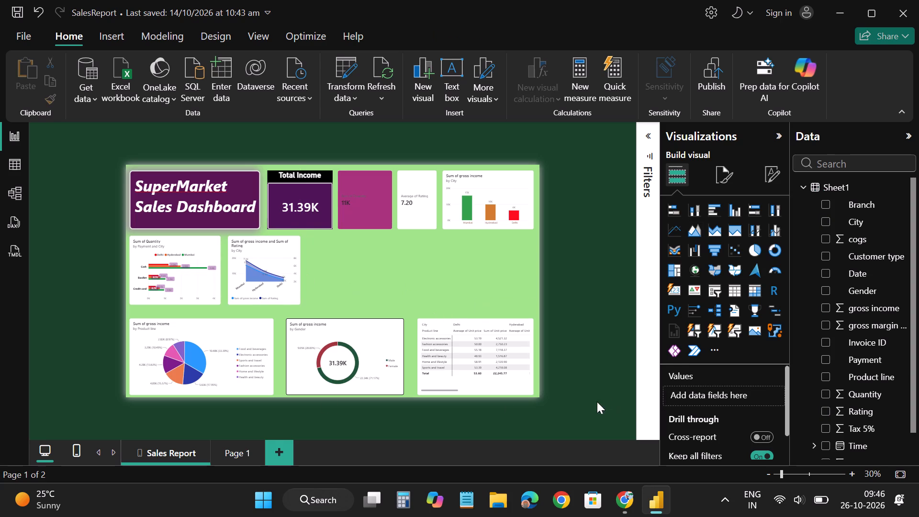
Move the gross income by Product line pie chart beside the area chart in the second row and shrink it to the row's height.
left_click_drag(219, 373, 358, 319)
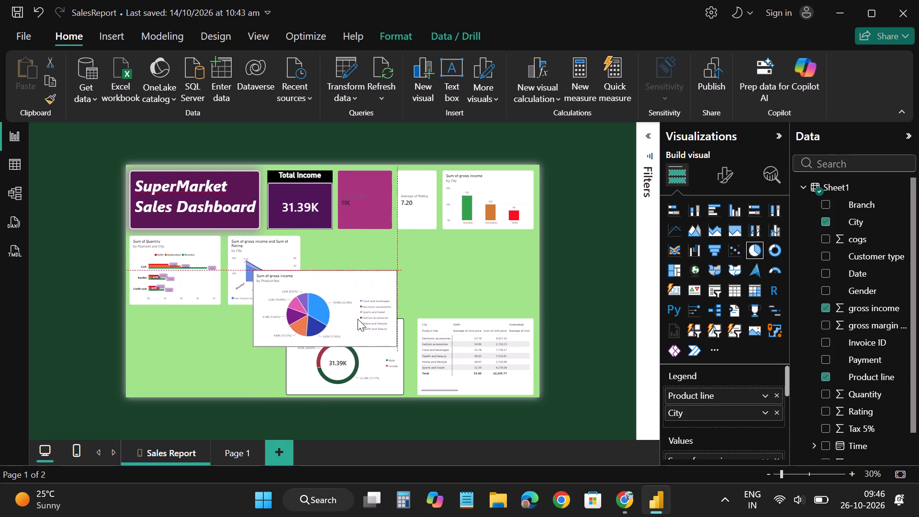
left_click_drag(358, 319, 409, 291)
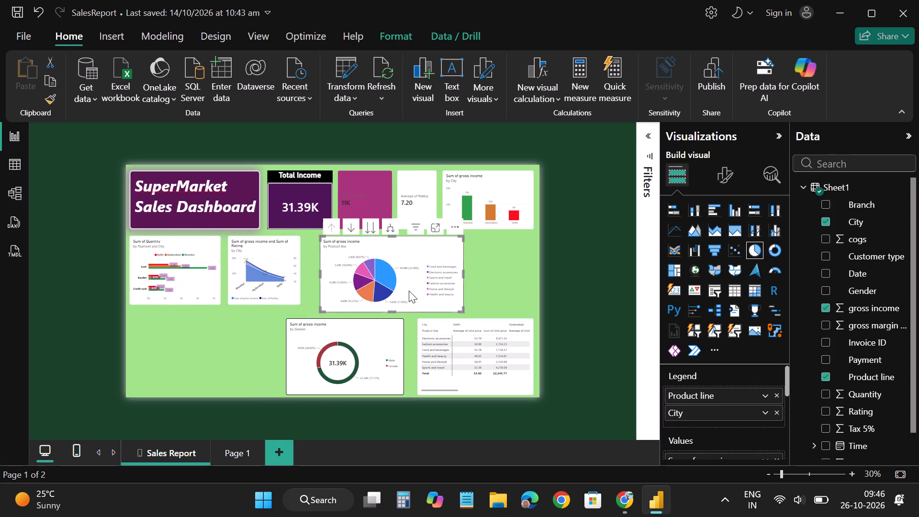
left_click_drag(463, 271, 387, 274)
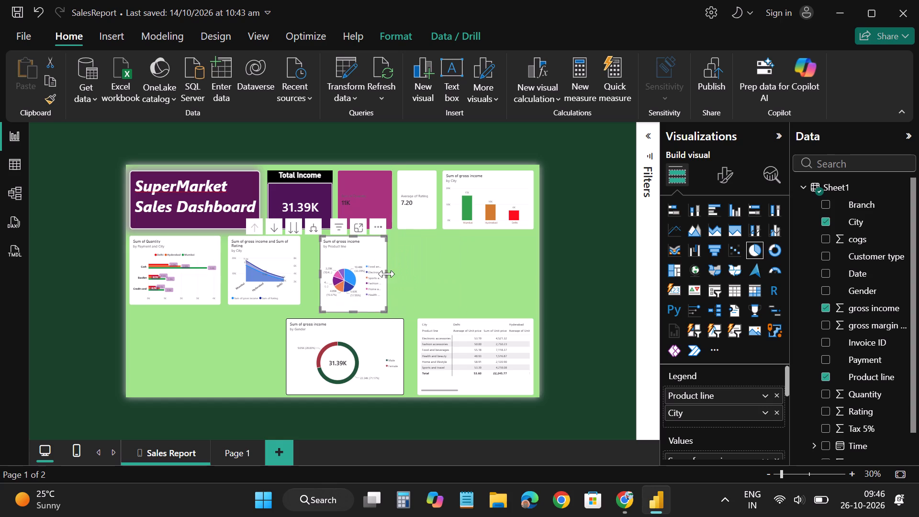
left_click_drag(350, 312, 350, 299)
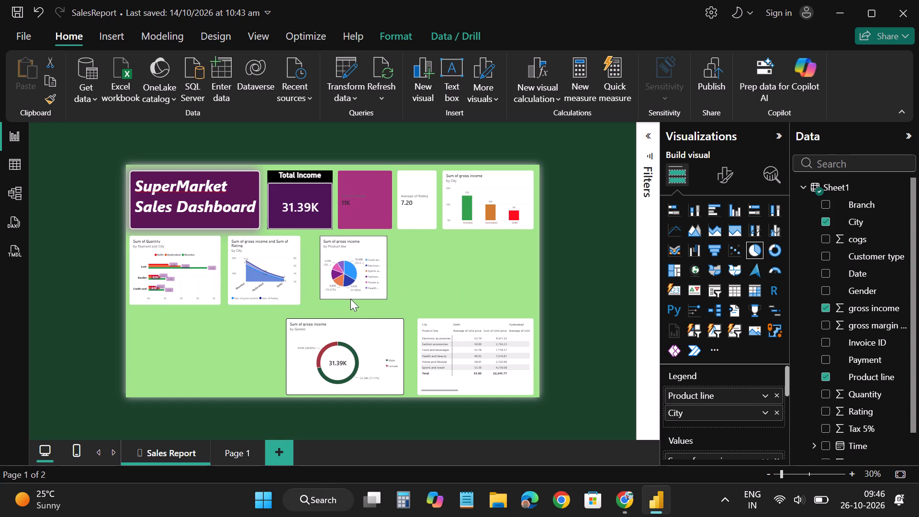
left_click_drag(350, 299, 348, 303)
left_click_drag(354, 285, 338, 288)
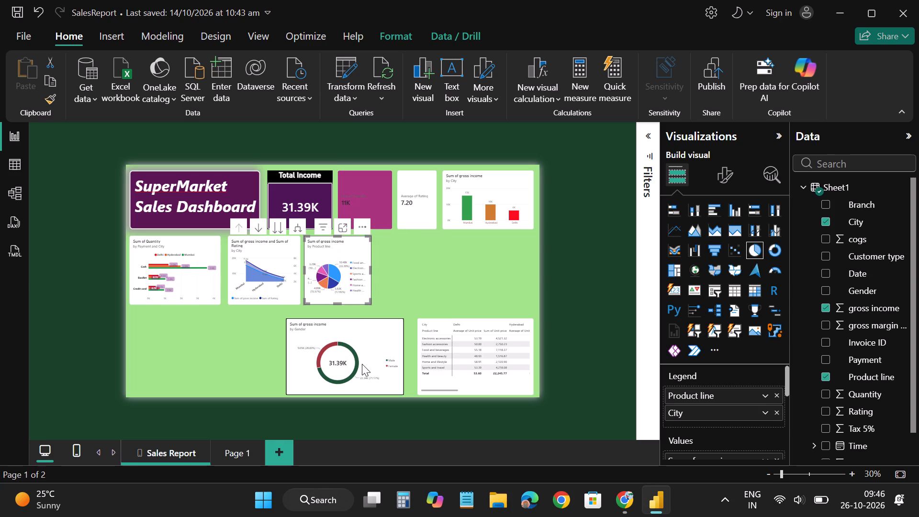
Move the gross income by Gender donut chart beside the pie chart and shrink it to the second row's height.
left_click_drag(362, 364, 455, 283)
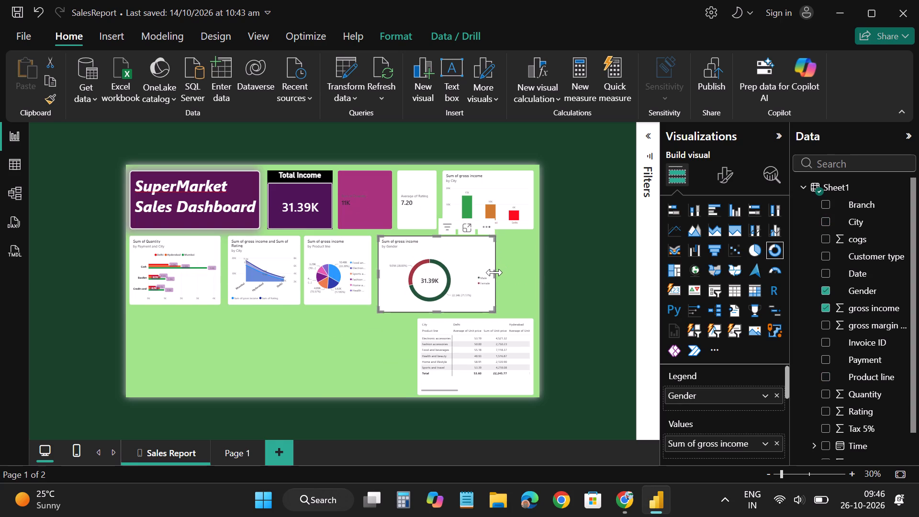
left_click_drag(494, 272, 453, 274)
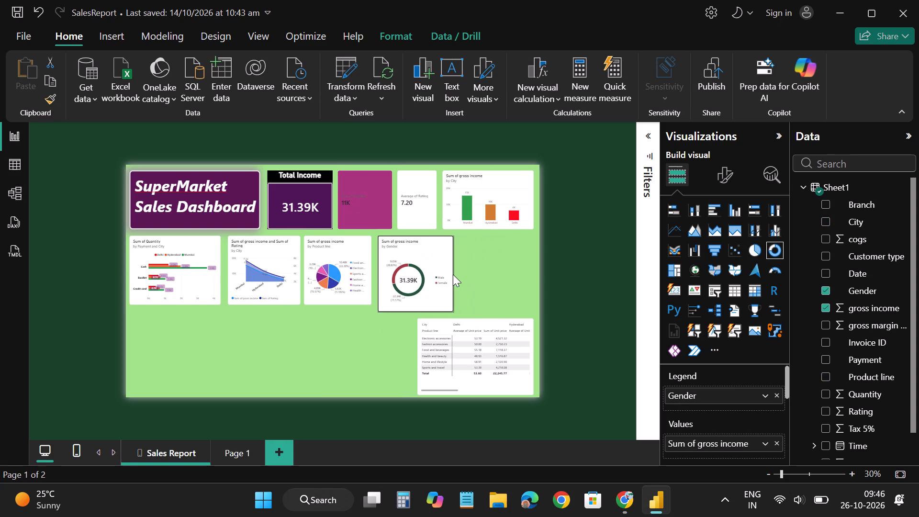
left_click_drag(453, 274, 449, 269)
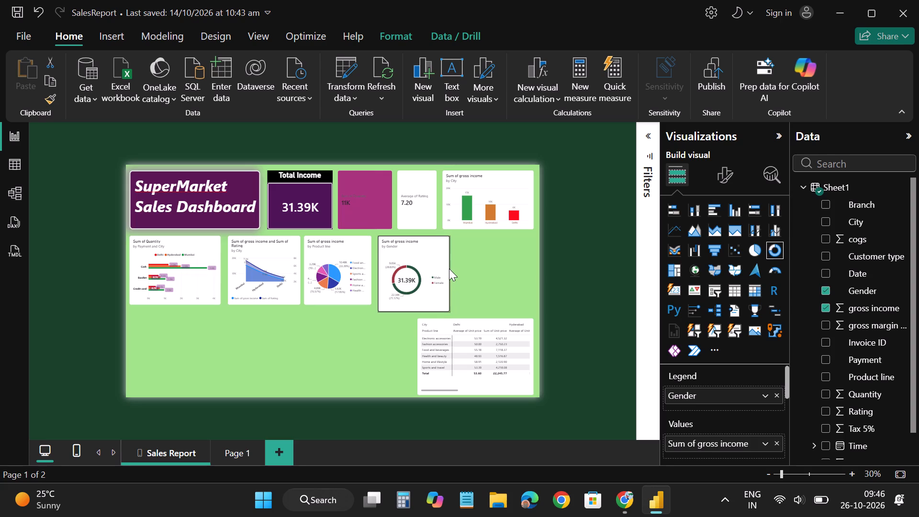
left_click_drag(449, 269, 440, 271)
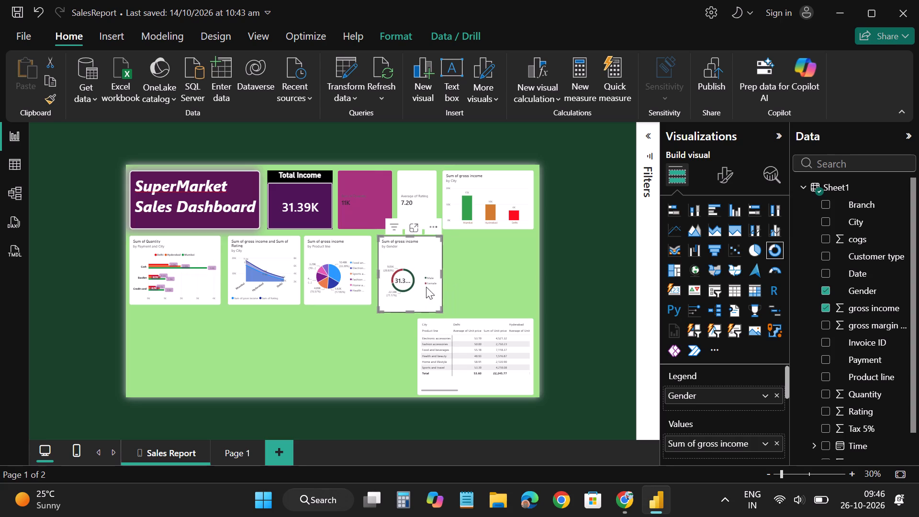
left_click_drag(407, 311, 406, 300)
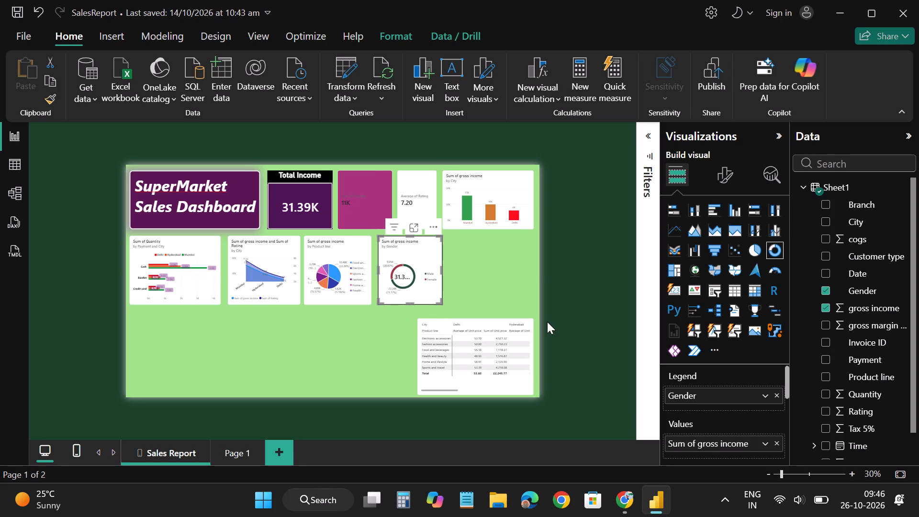
Move the Product line by City matrix to the end of the second row, shrink it beside the donut chart and fit the page to view.
left_click(456, 382)
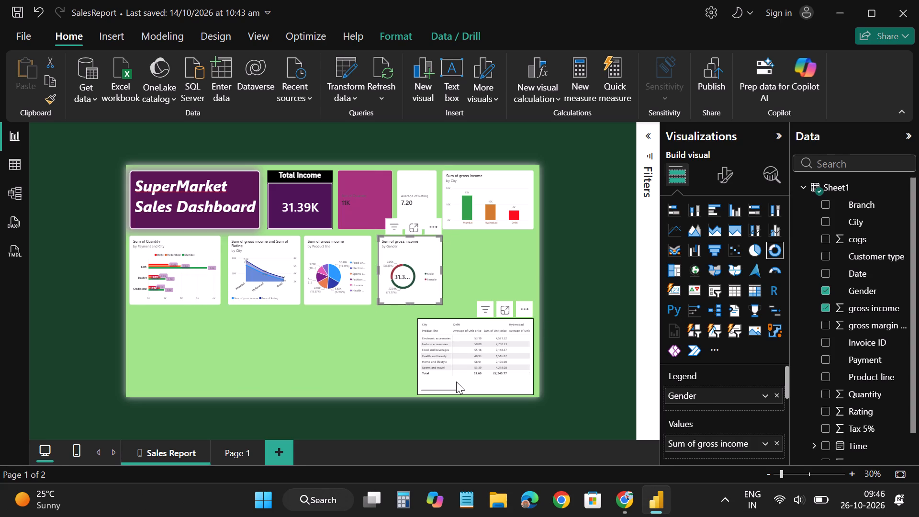
left_click_drag(467, 381, 503, 312)
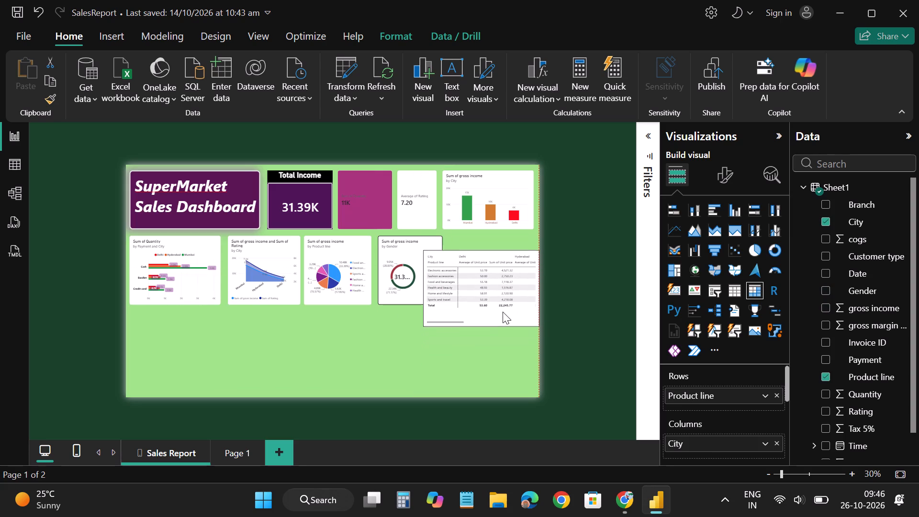
left_click_drag(503, 312, 502, 295)
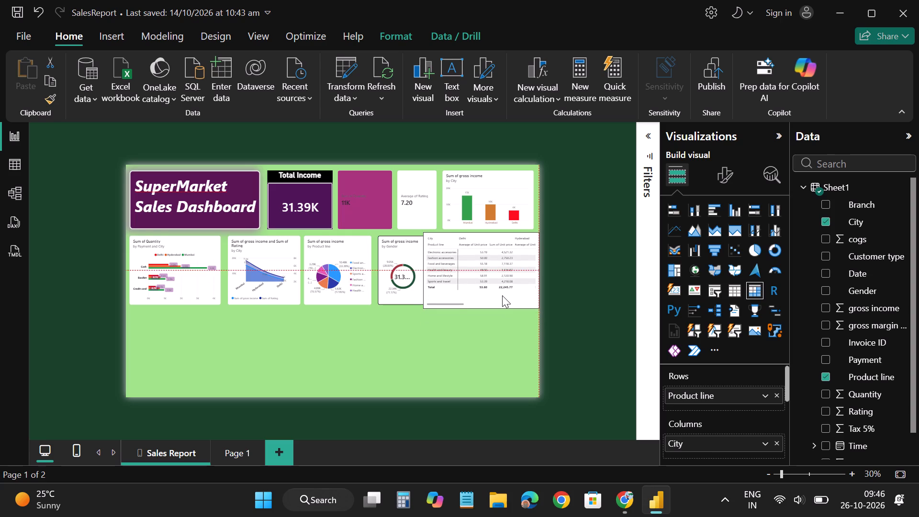
left_click_drag(502, 295, 502, 299)
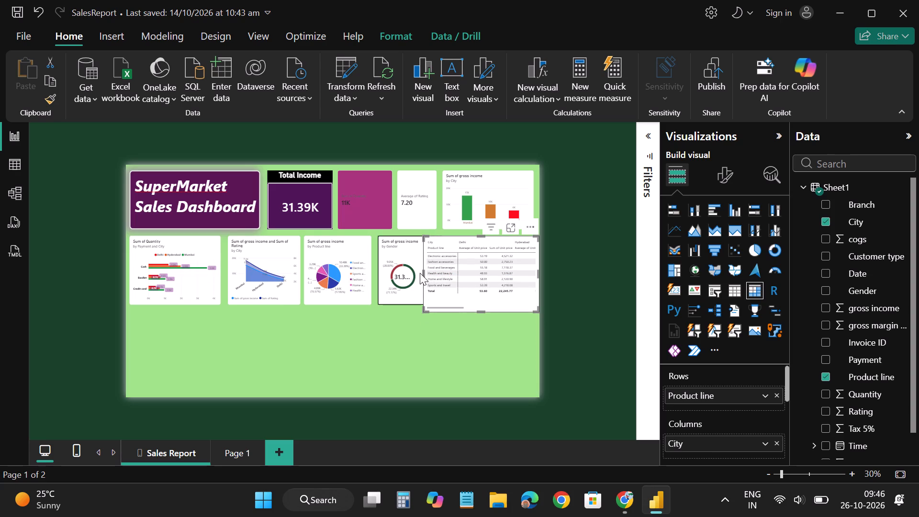
left_click_drag(422, 272, 449, 272)
left_click_drag(492, 313, 491, 302)
left_click(304, 335)
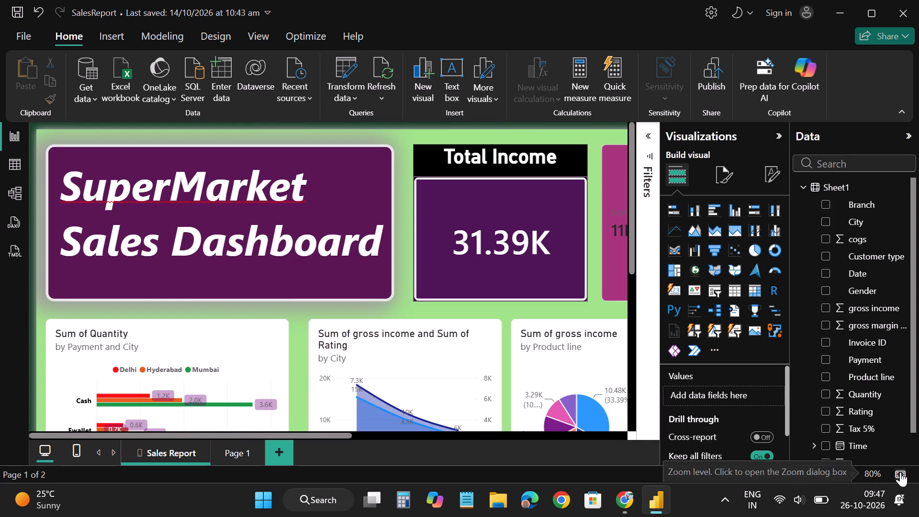
left_click(900, 472)
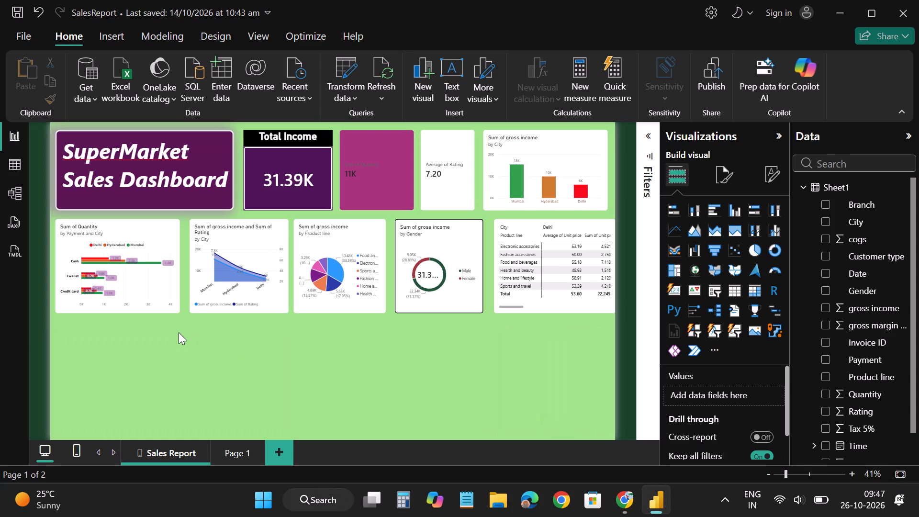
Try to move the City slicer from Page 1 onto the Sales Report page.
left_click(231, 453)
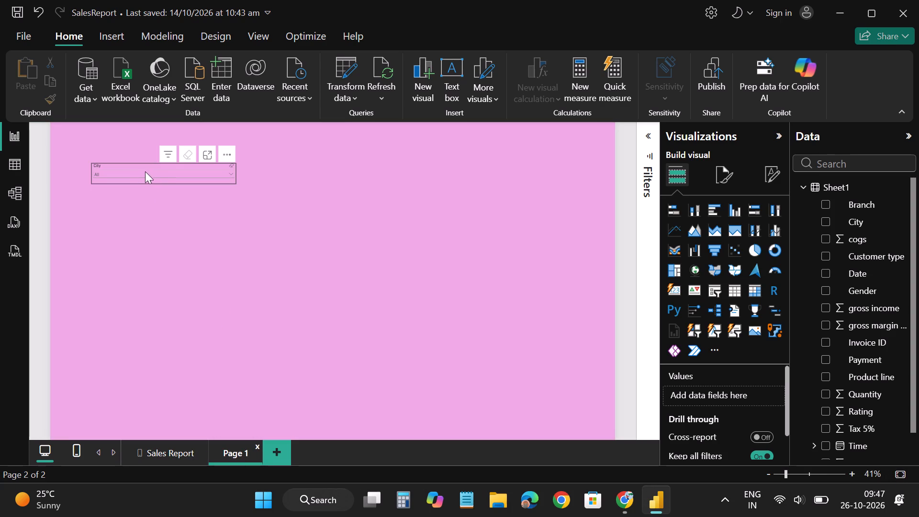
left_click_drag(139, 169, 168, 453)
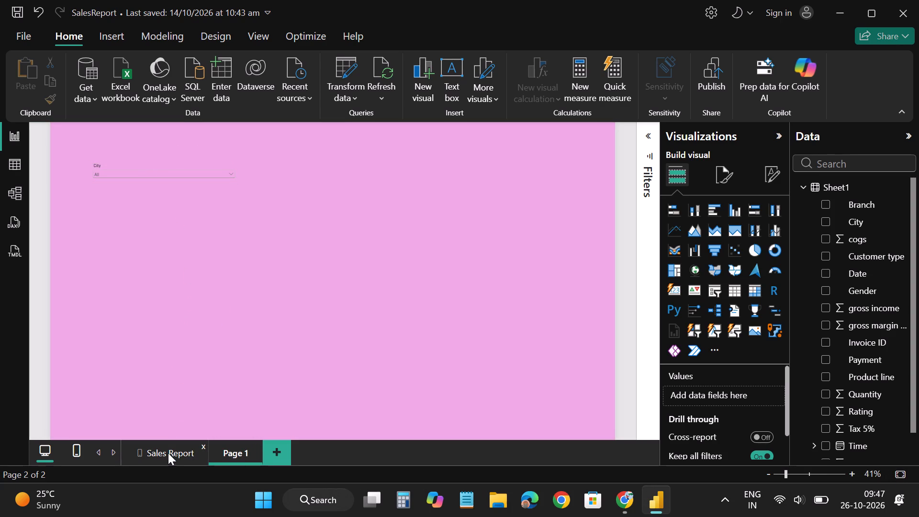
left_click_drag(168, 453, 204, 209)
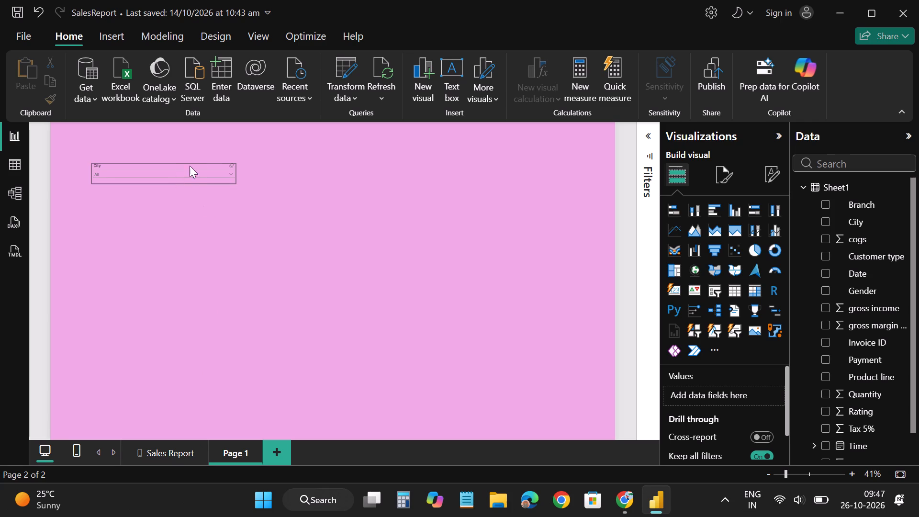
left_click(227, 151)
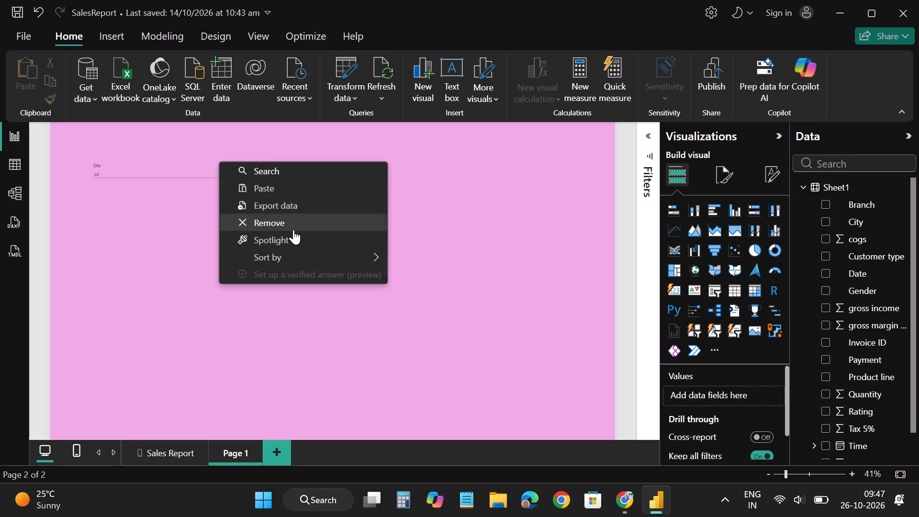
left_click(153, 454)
Add a slicer with the City field to the Sales Report page, below the quantity by Payment and City bar chart.
left_click(131, 387)
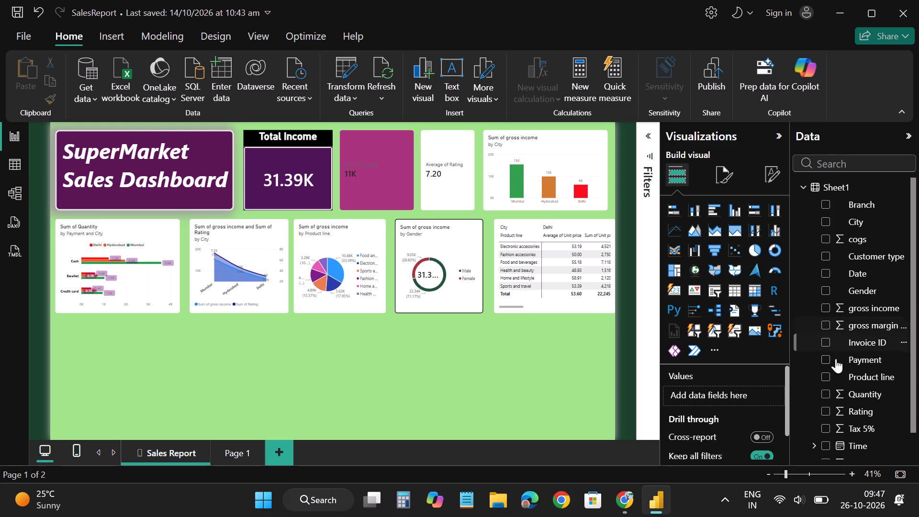
left_click(717, 294)
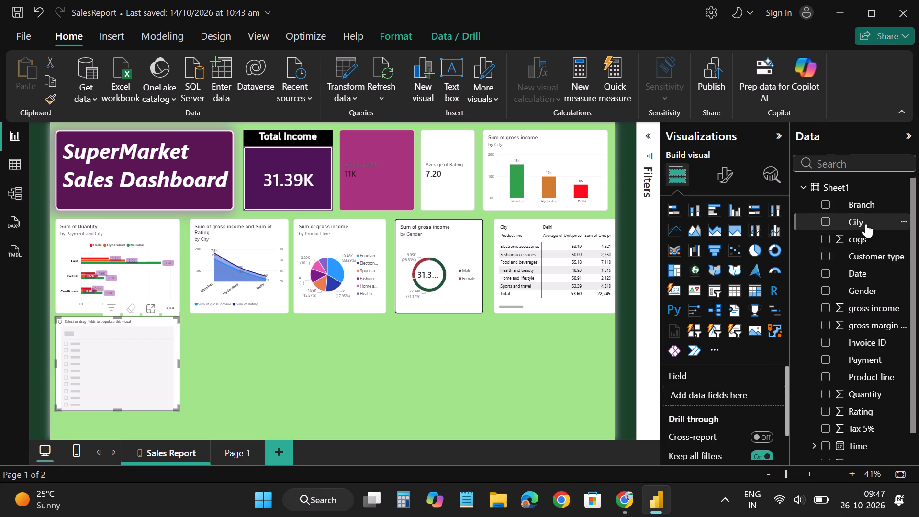
left_click_drag(863, 225, 739, 402)
Test the City slicer by filtering the dashboard to Hyderabad and Mumbai in turn, and clear the selection.
left_click(71, 339)
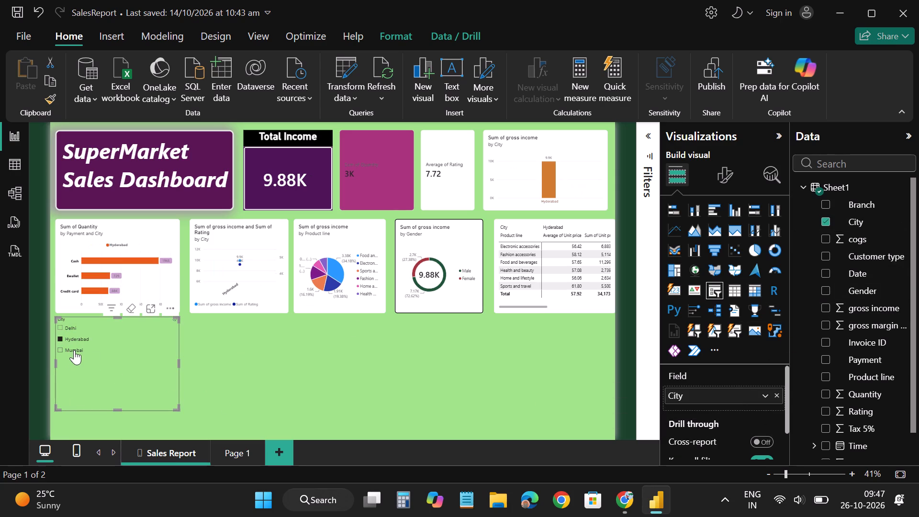
left_click(74, 350)
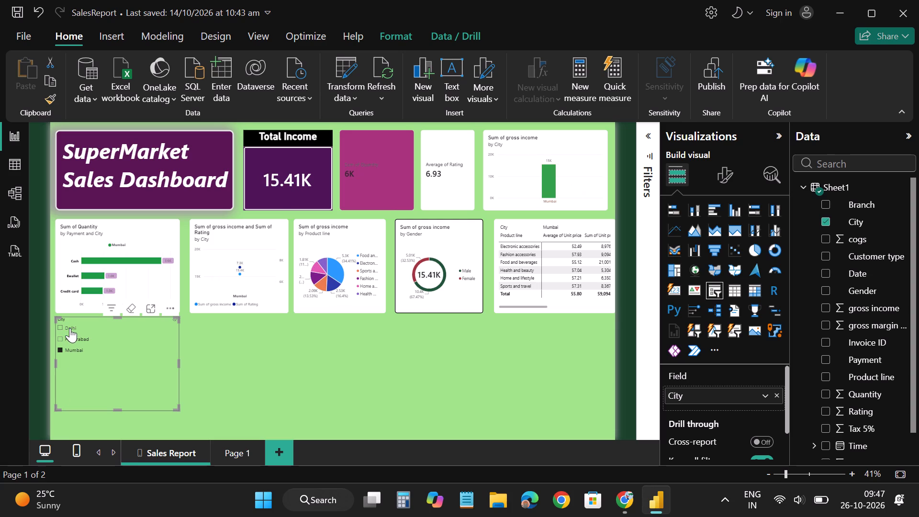
left_click(69, 348)
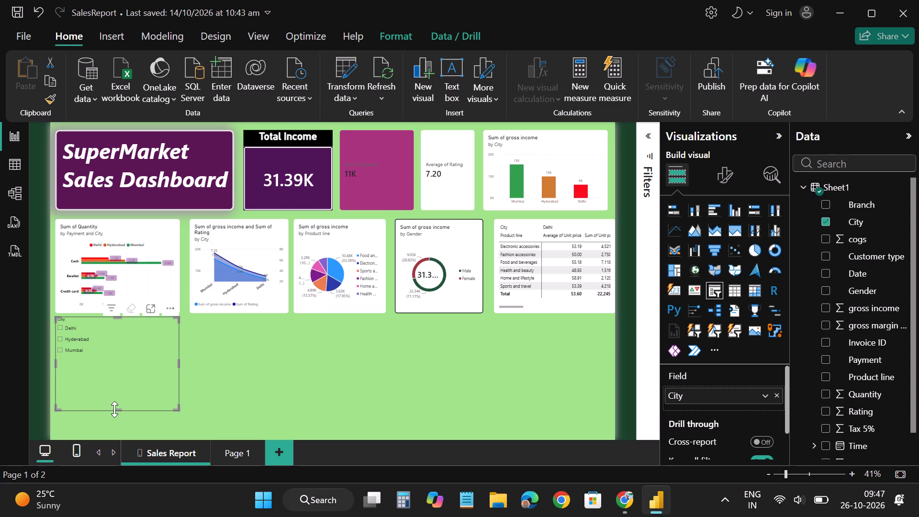
Shorten the City slicer to fit its list of three cities and change its style from Vertical list to Dropdown.
left_click_drag(114, 409, 109, 357)
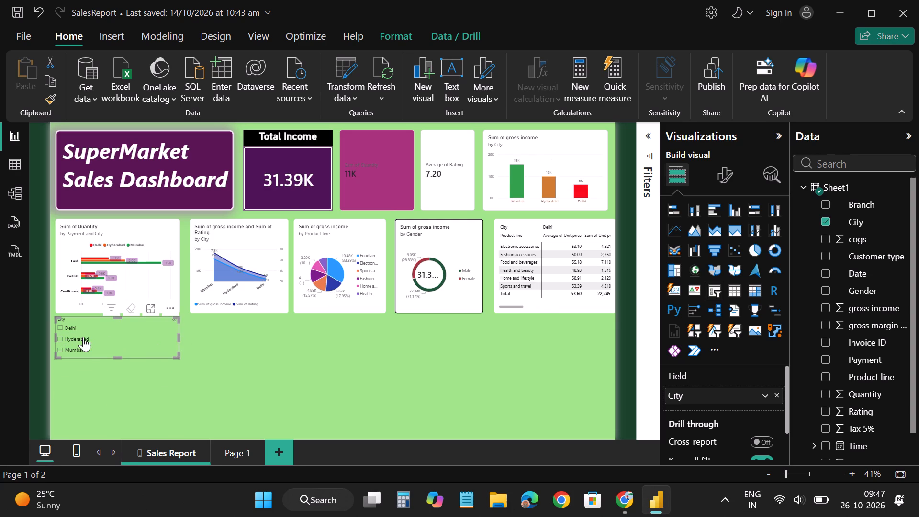
left_click(728, 183)
left_click(729, 277)
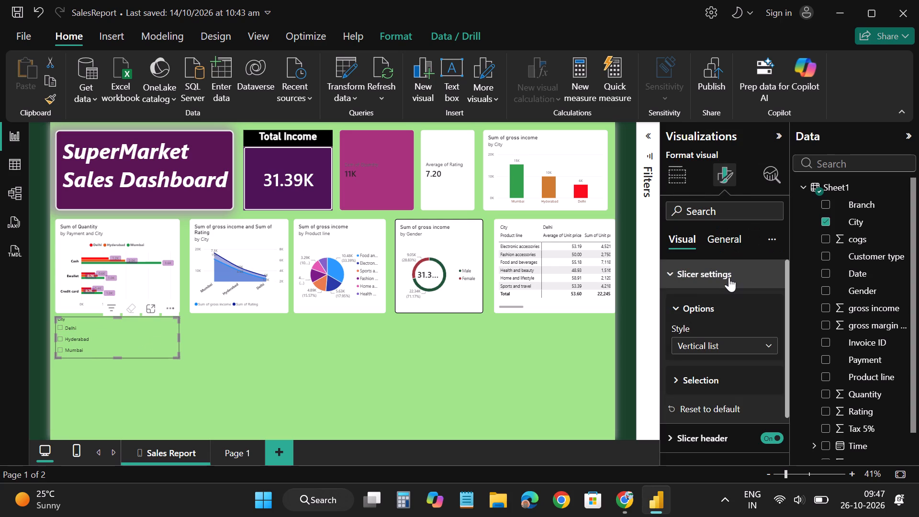
scroll(735, 325, "down", 1)
left_click(710, 346)
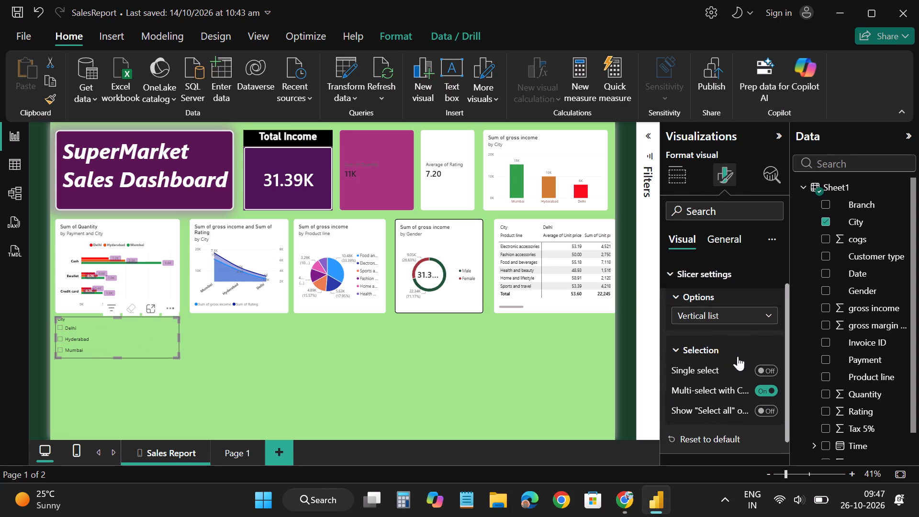
left_click(725, 317)
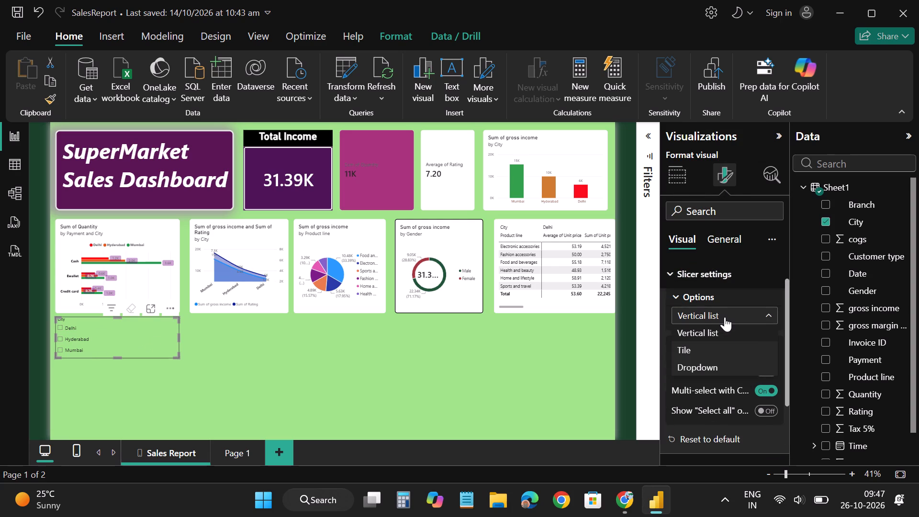
left_click(703, 365)
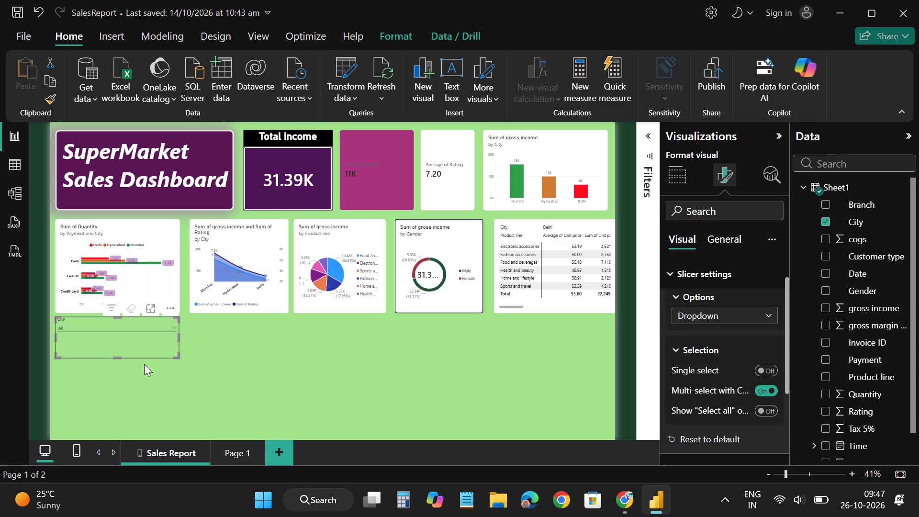
Reduce the City dropdown slicer's height so that it fits closely around its header and selection row.
left_click_drag(115, 356, 112, 342)
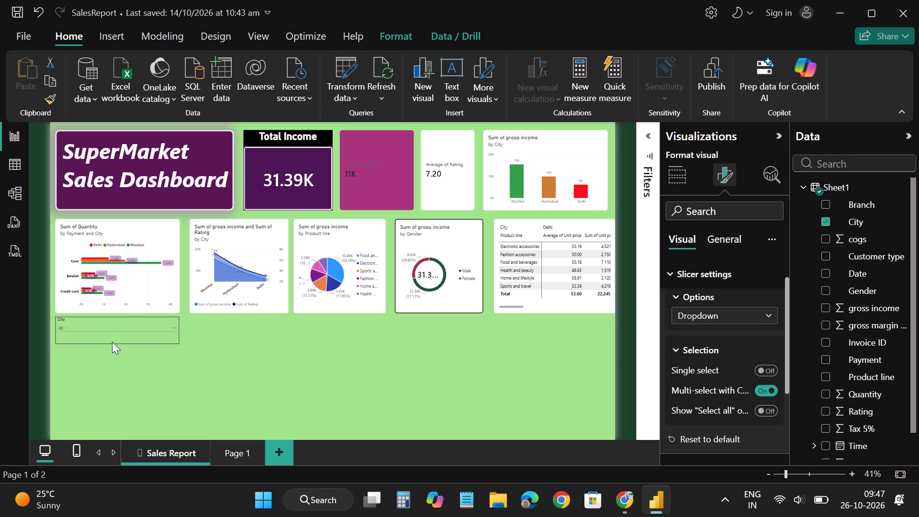
left_click_drag(112, 342, 112, 338)
left_click(233, 360)
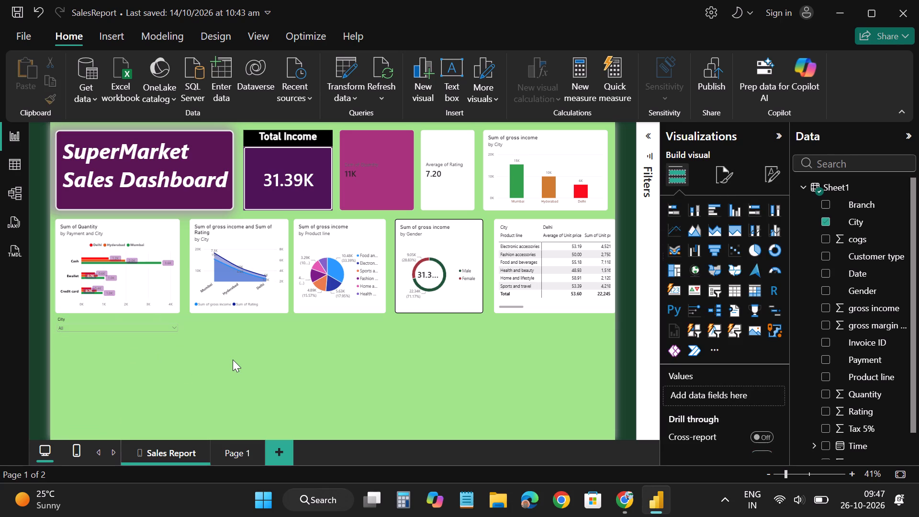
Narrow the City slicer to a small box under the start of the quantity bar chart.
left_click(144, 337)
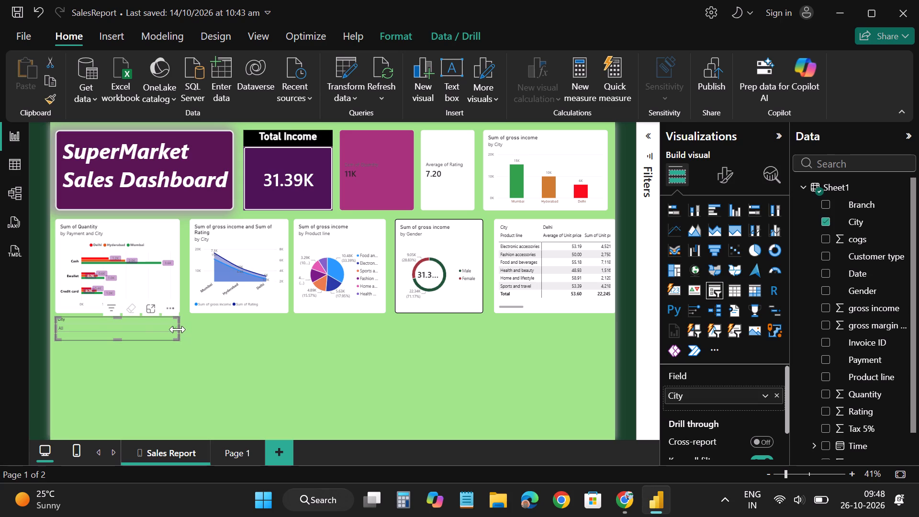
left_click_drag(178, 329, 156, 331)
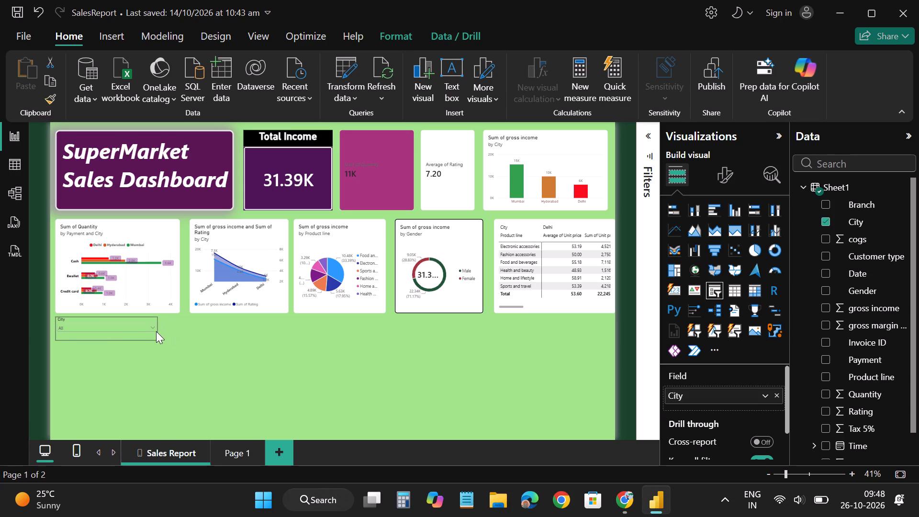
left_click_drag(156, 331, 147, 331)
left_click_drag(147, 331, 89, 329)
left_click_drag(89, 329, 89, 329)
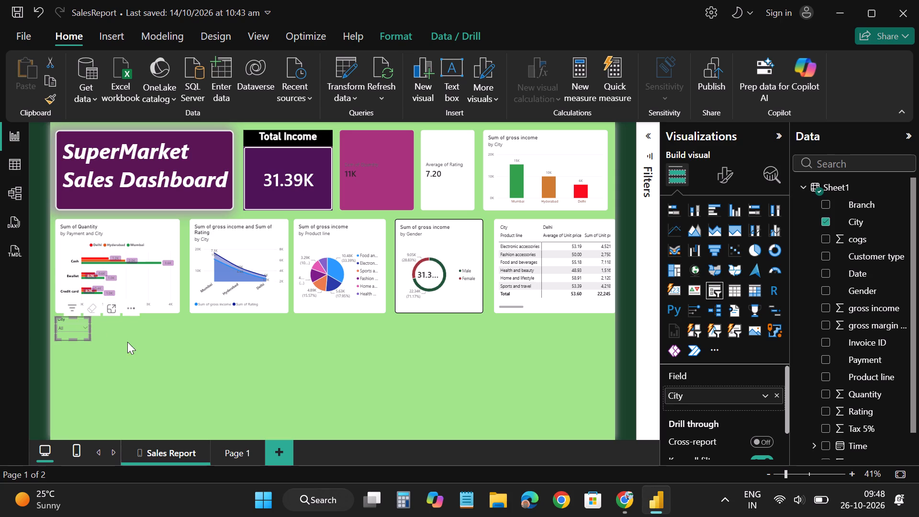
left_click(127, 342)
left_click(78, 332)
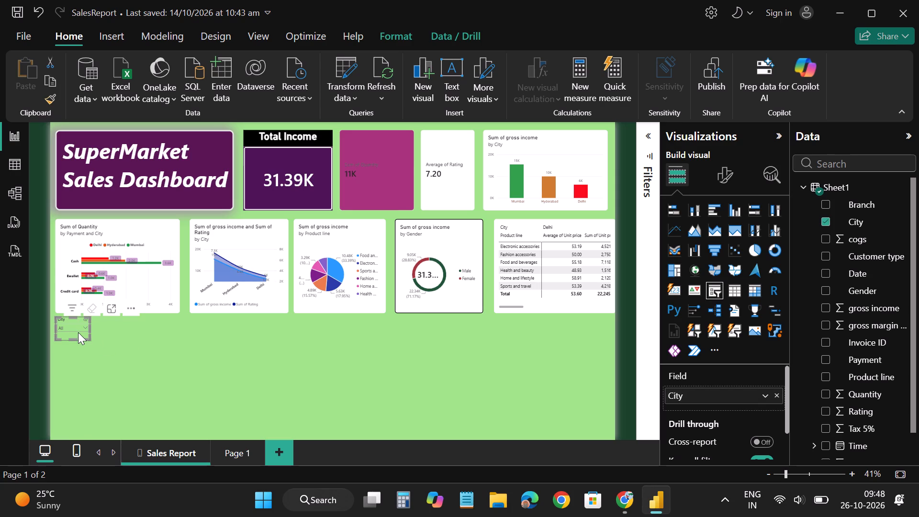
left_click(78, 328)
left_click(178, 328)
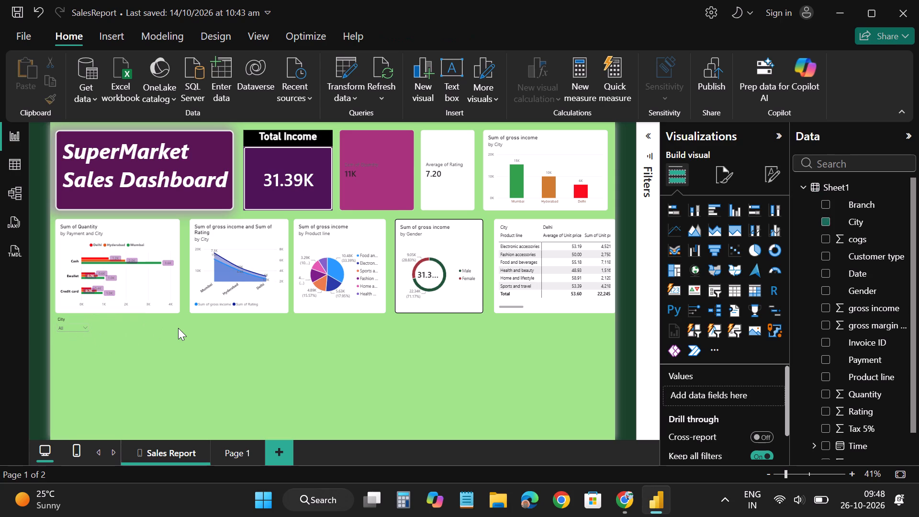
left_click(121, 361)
Widen the City slicer to match the full width of the quantity bar chart above it.
left_click(82, 329)
left_click(78, 334)
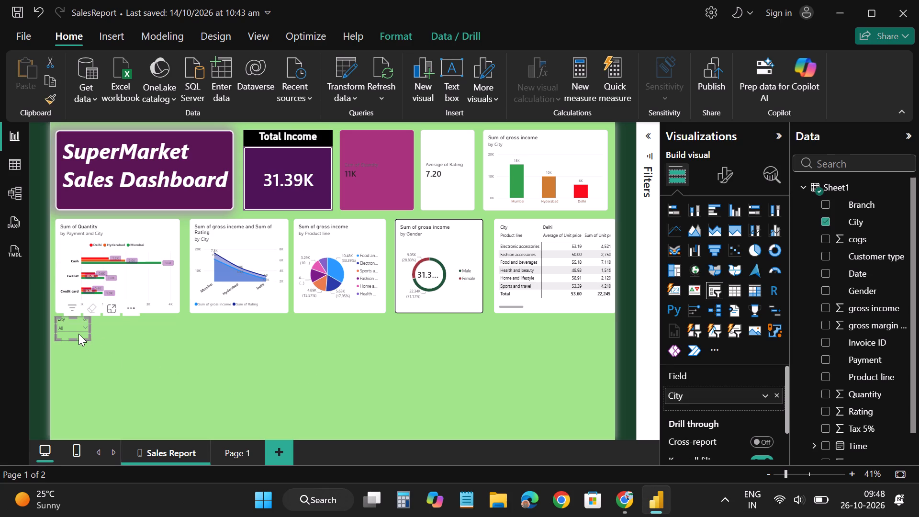
left_click_drag(90, 329, 135, 329)
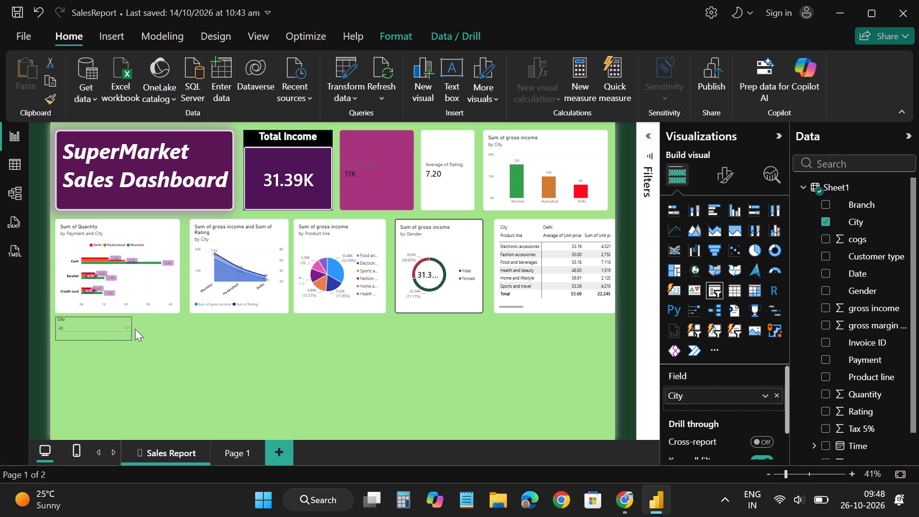
left_click_drag(135, 329, 172, 329)
left_click_drag(172, 329, 179, 328)
left_click(265, 381)
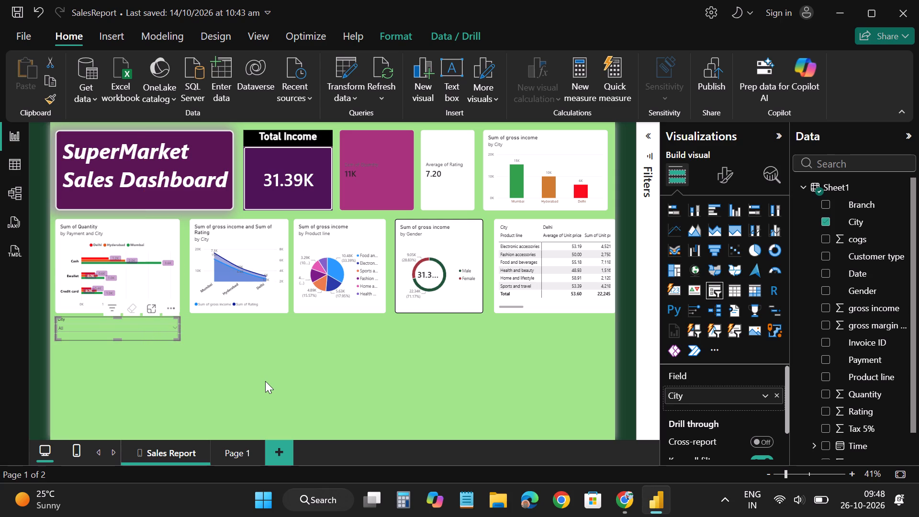